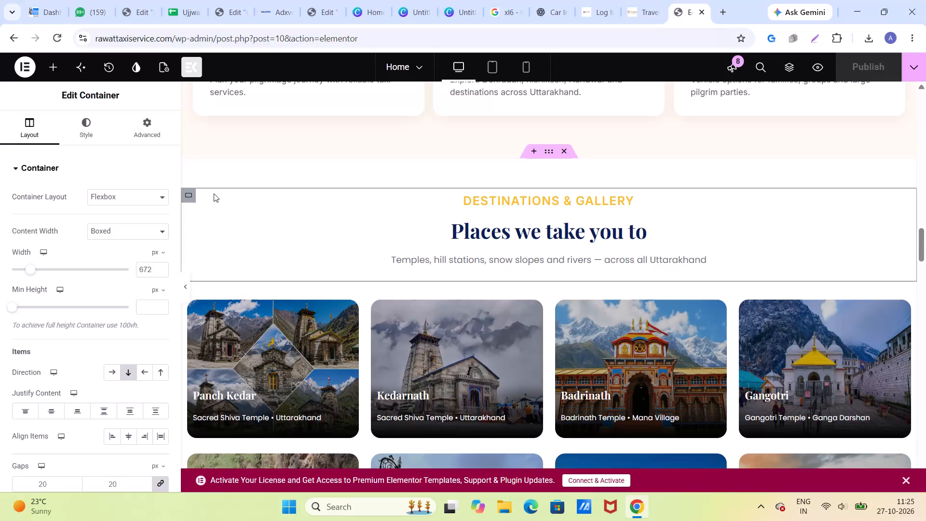
In the Saik home page editor, add a container below the services cards and set its content width to Full Width.
click(227, 7)
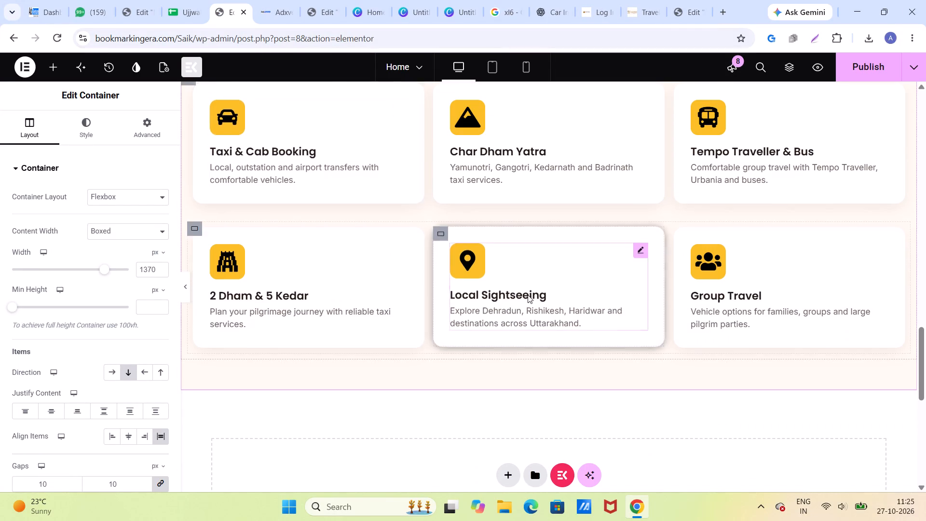
scroll(528, 295, down, 4)
click(46, 62)
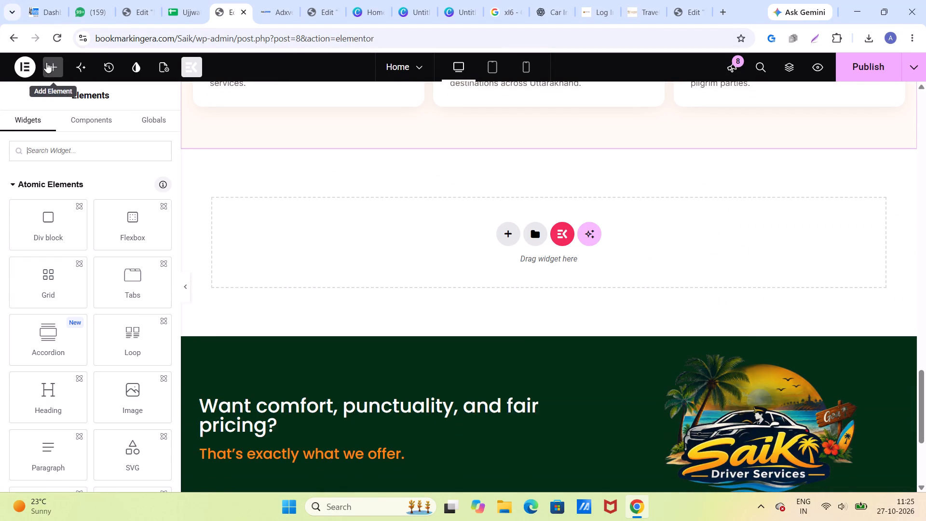
click(74, 184)
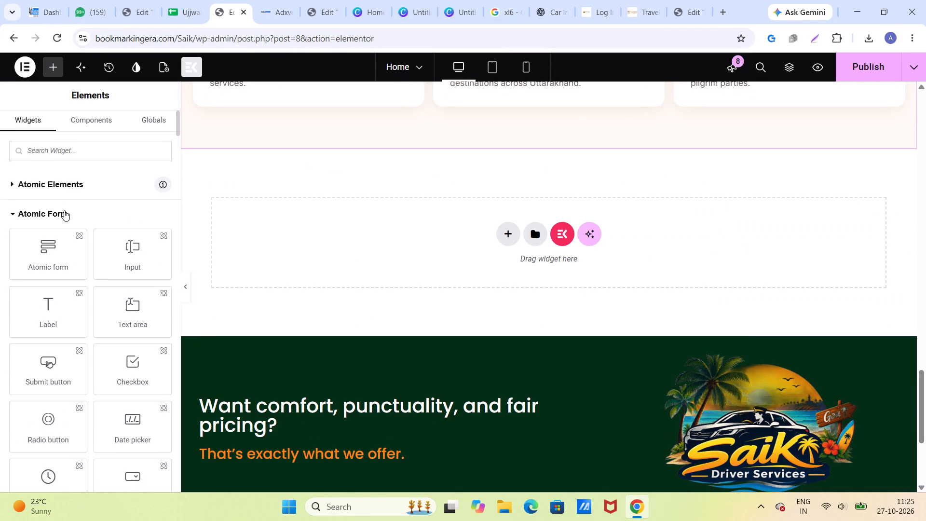
click(64, 210)
scroll(107, 309, down, 1)
drag(62, 290, 348, 250)
click(115, 224)
click(118, 256)
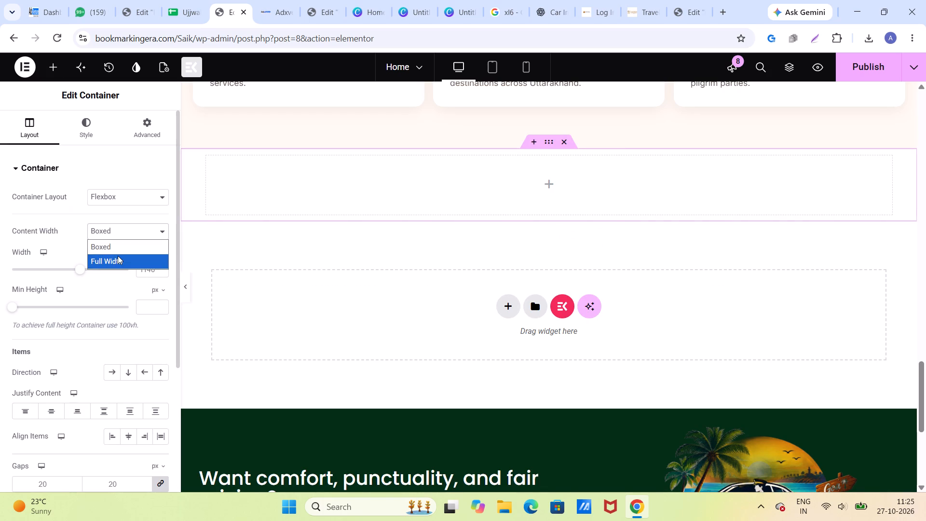
Paste the copied "Places we take you to" heading block from the other site into the new container.
right_click(262, 182)
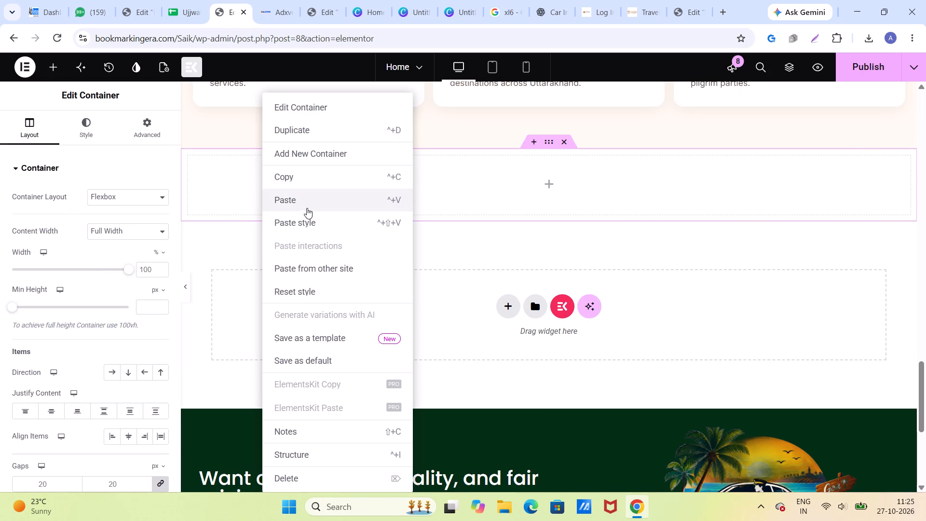
click(297, 262)
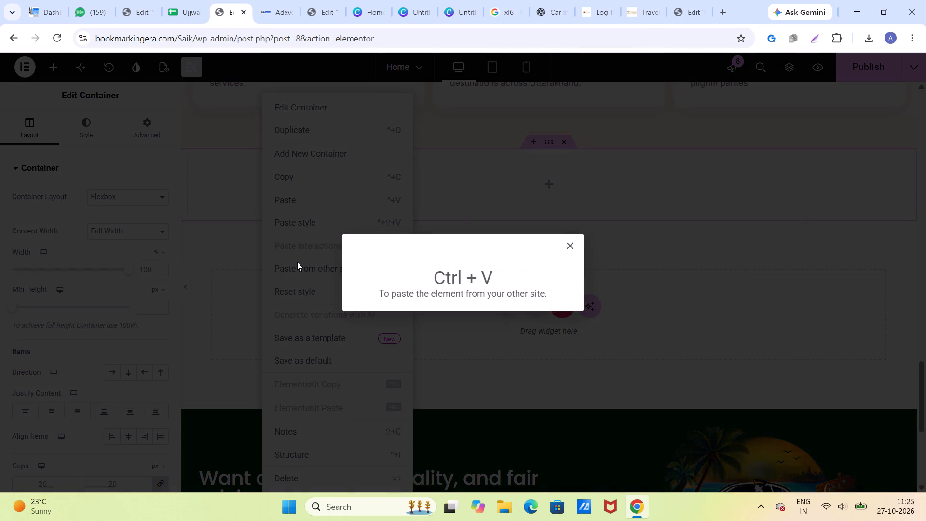
key(ctrl+v)
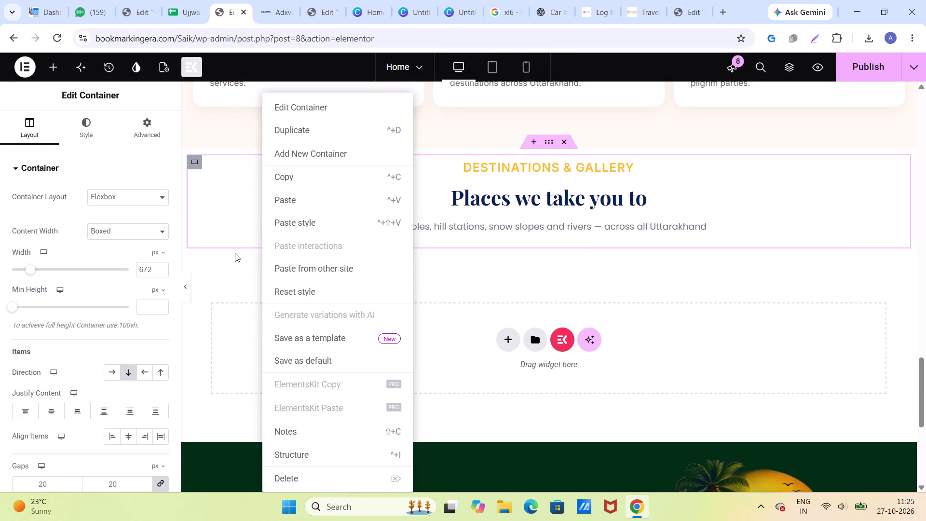
click(227, 276)
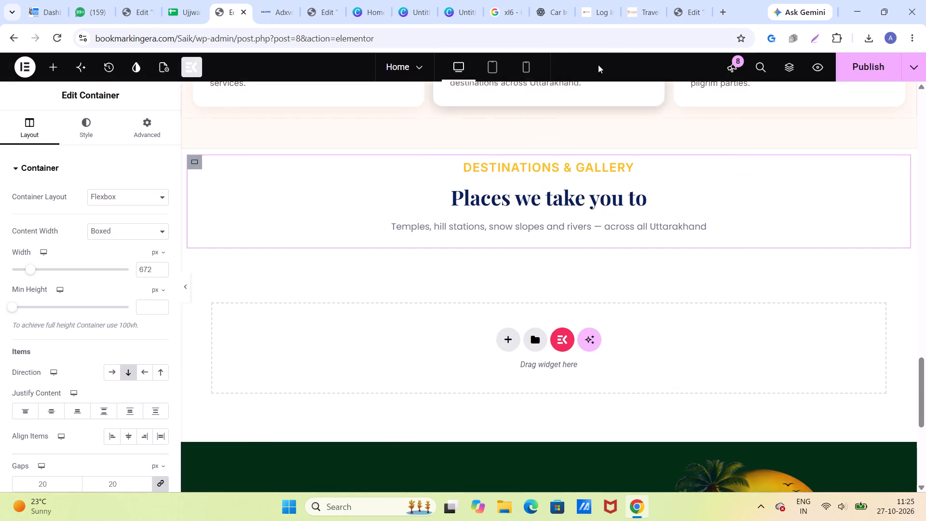
Switch to the Rawat Taxi Service page and examine all the destination cards in its Destinations & Gallery section.
click(694, 15)
scroll(528, 315, down, 1)
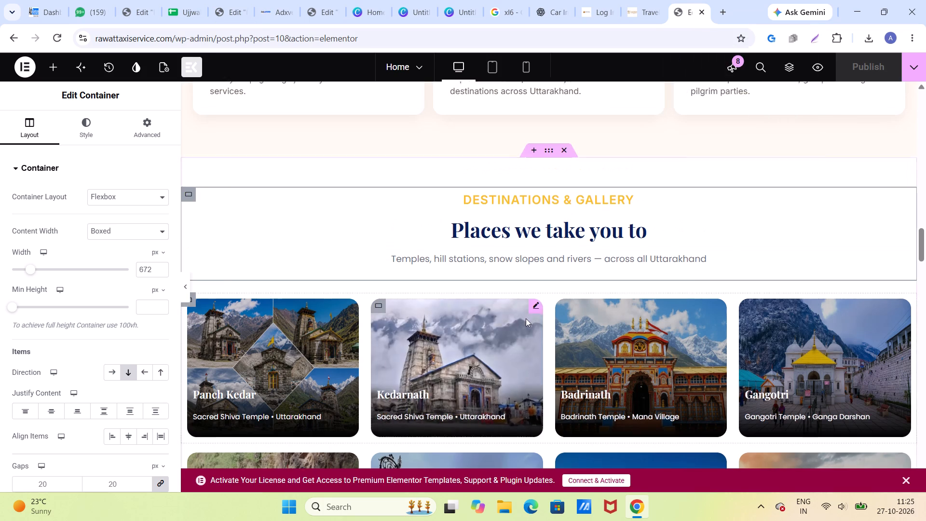
scroll(526, 318, down, 7)
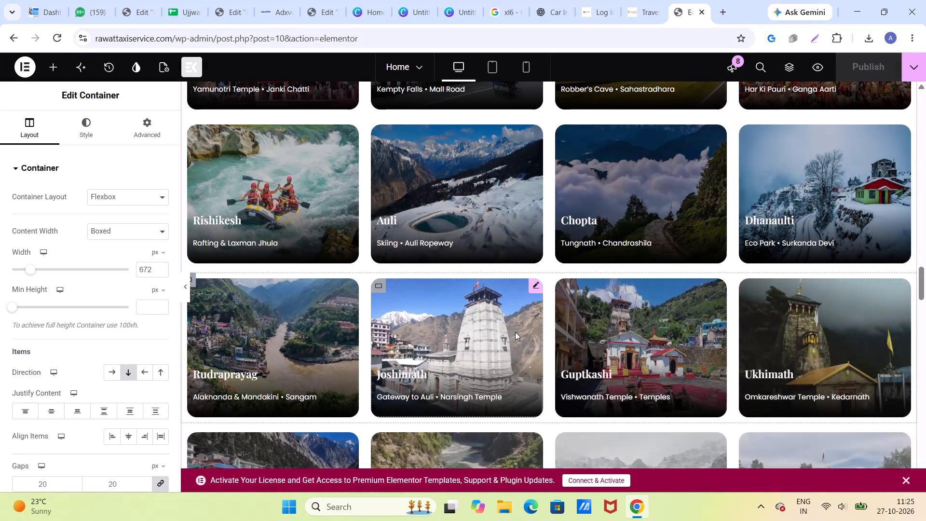
scroll(515, 333, down, 3)
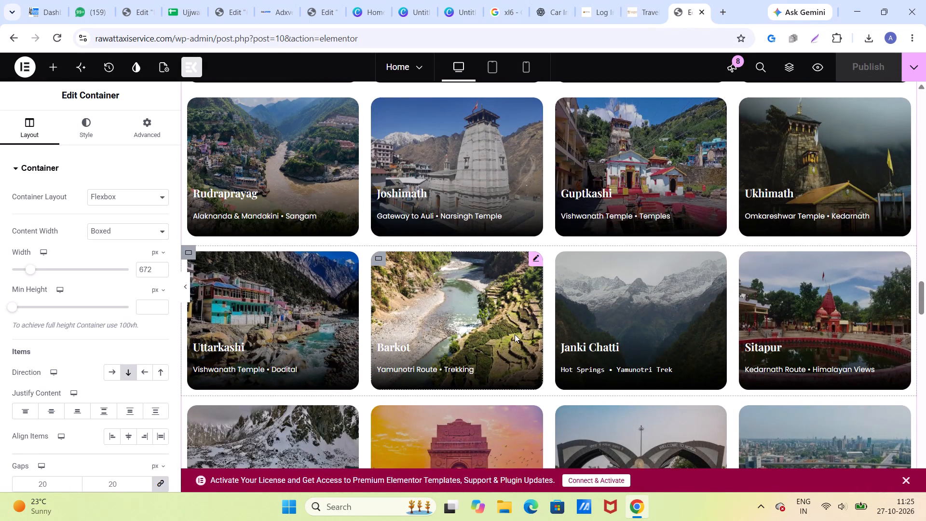
scroll(515, 337, down, 2)
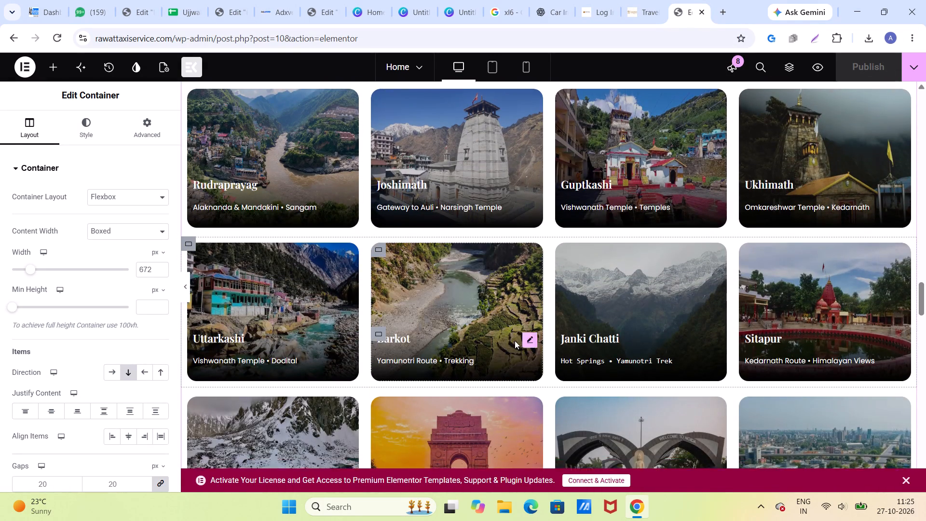
scroll(515, 341, down, 4)
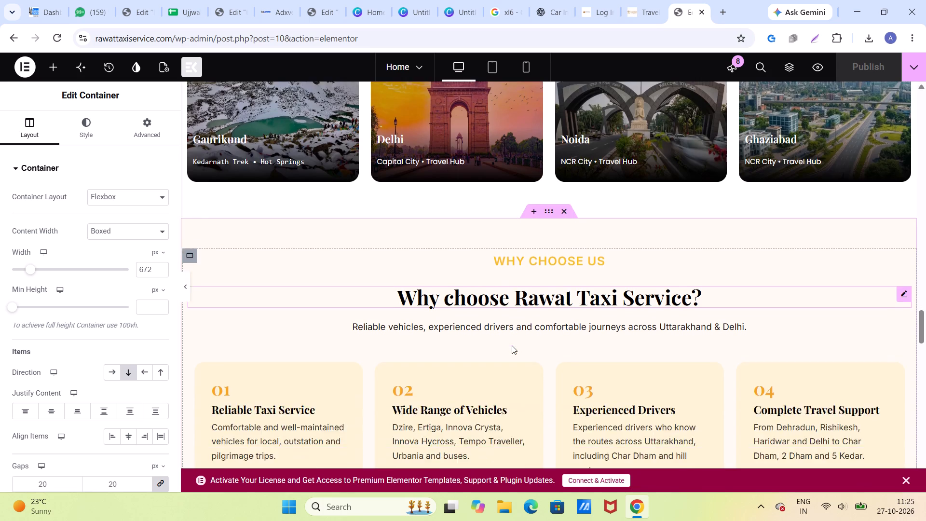
scroll(512, 345, up, 2)
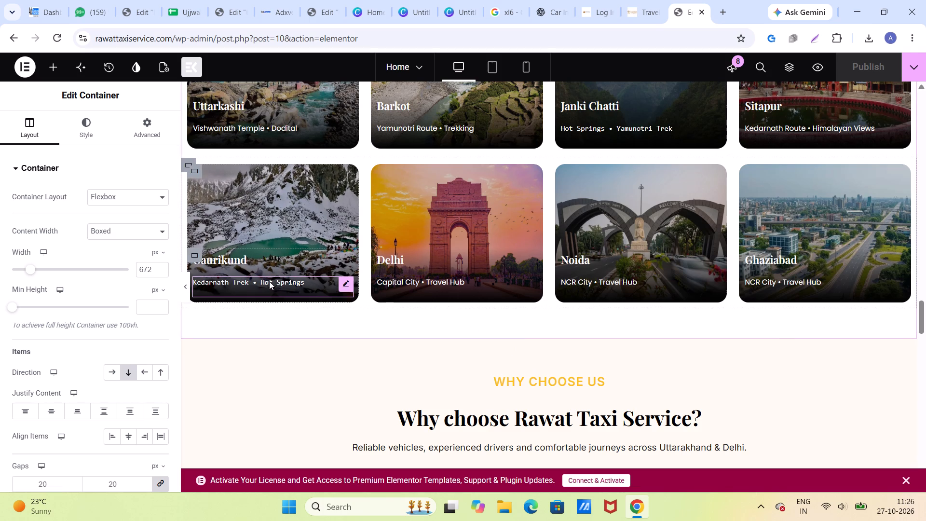
scroll(269, 281, up, 12)
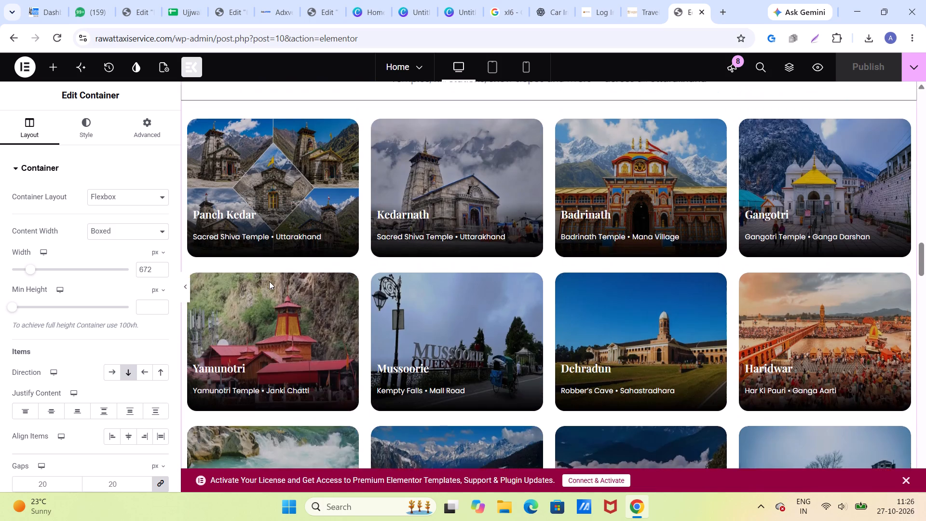
scroll(269, 281, up, 3)
scroll(269, 281, down, 14)
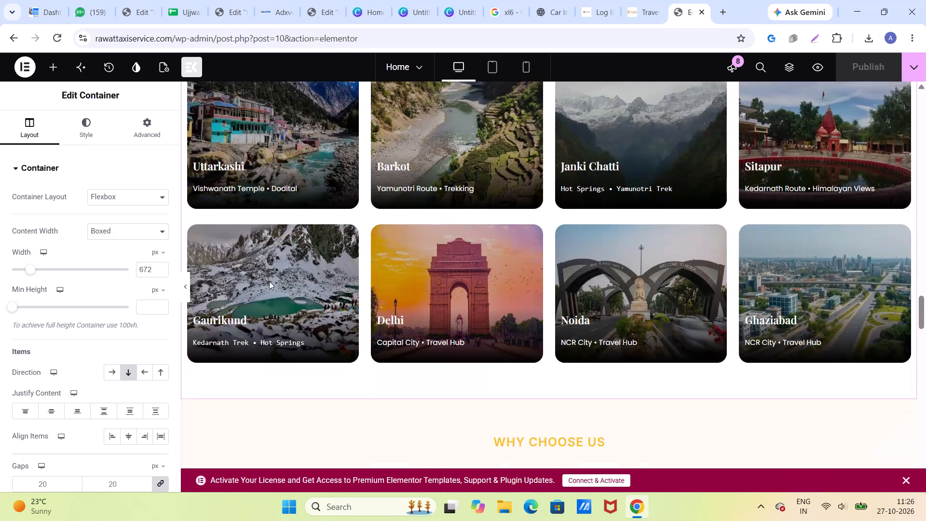
Copy the Rawat page's "Why Choose Us" section and paste it from the other site below the destinations heading on the Saik page.
scroll(269, 281, down, 5)
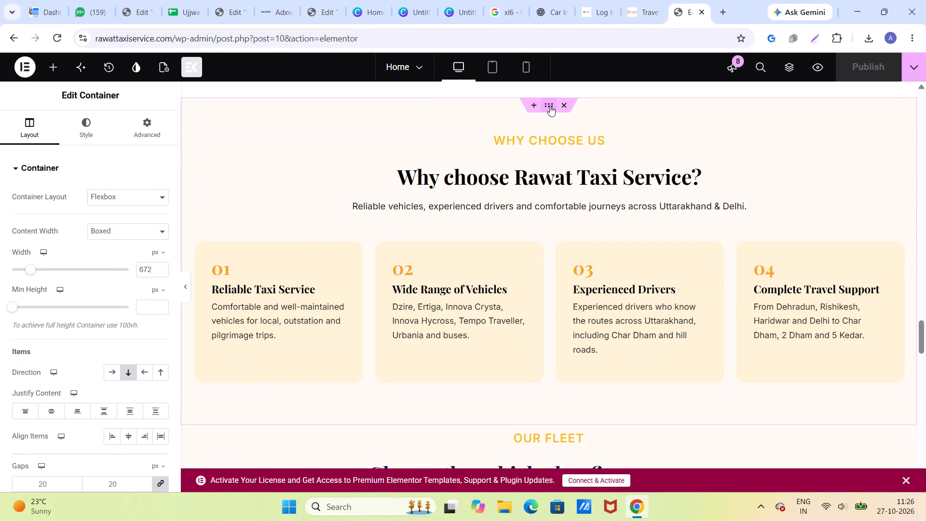
click(550, 106)
right_click(550, 105)
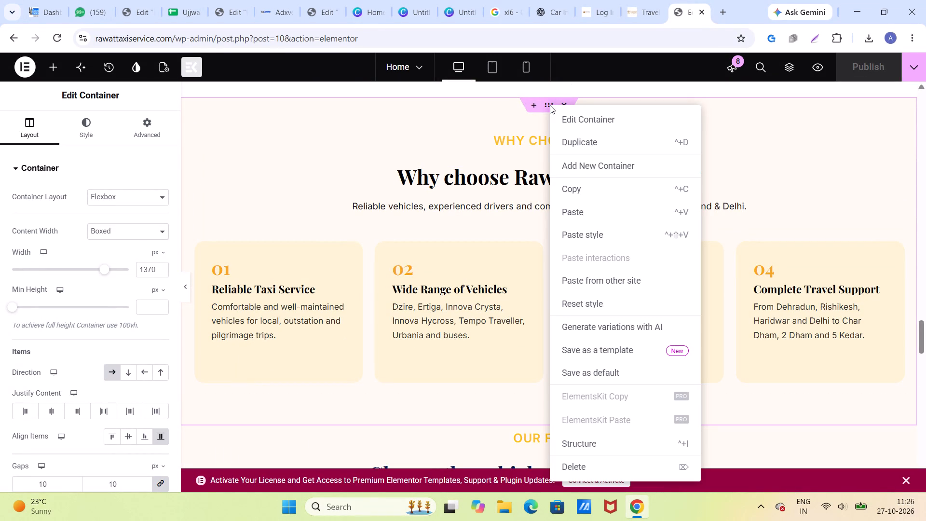
click(599, 188)
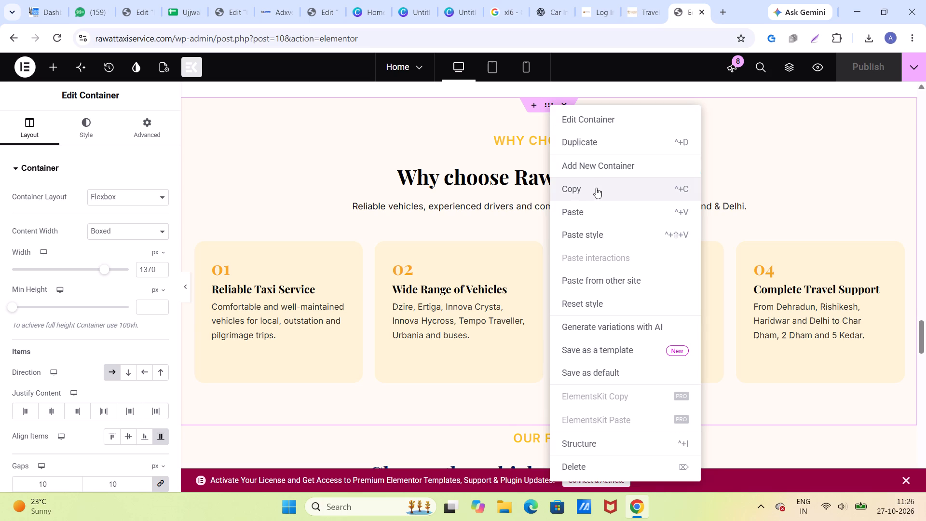
scroll(459, 304, down, 3)
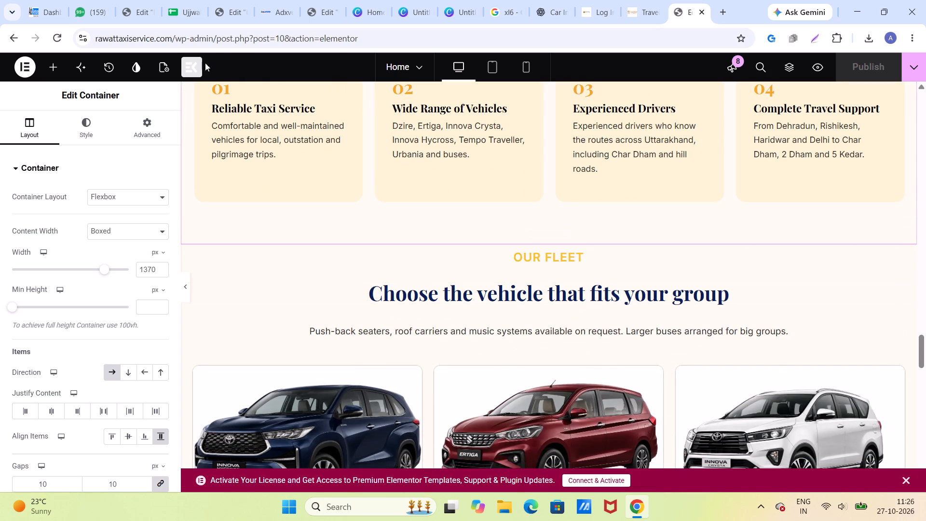
click(228, 13)
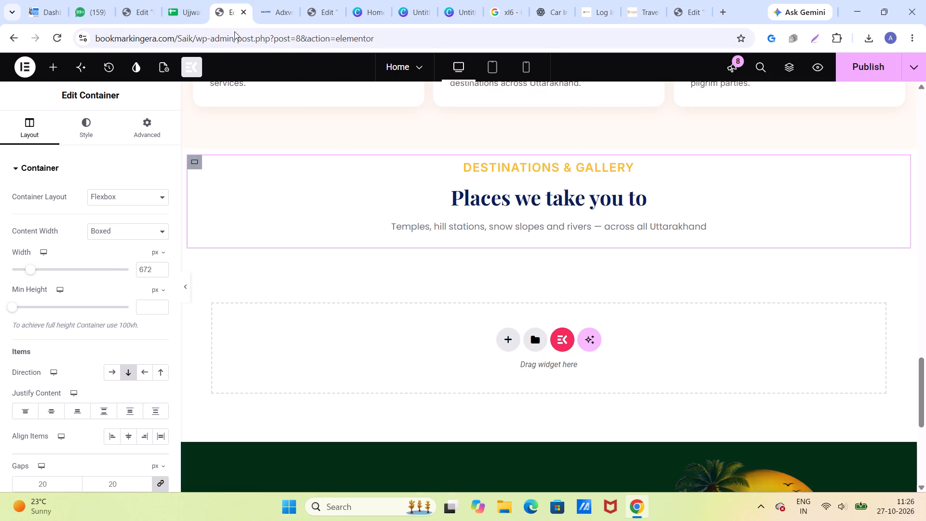
click(332, 348)
right_click(332, 348)
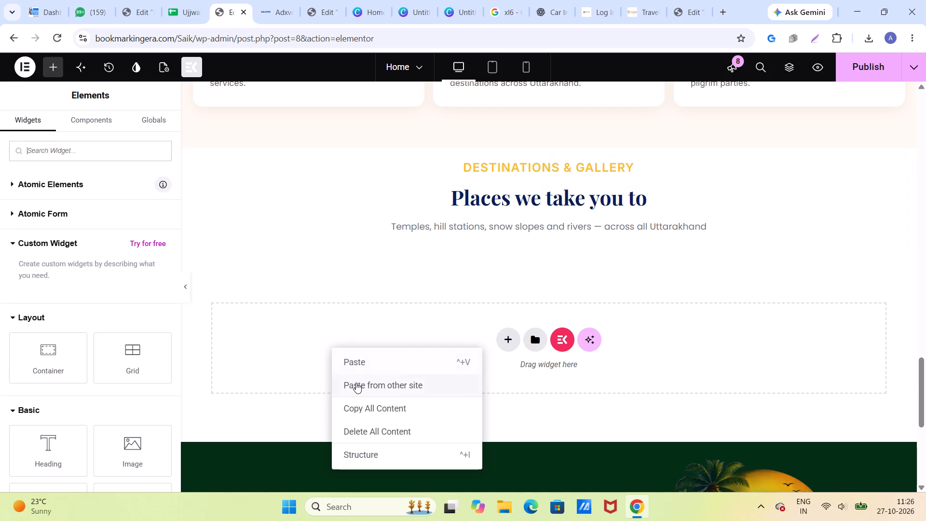
click(356, 383)
key(ctrl+v)
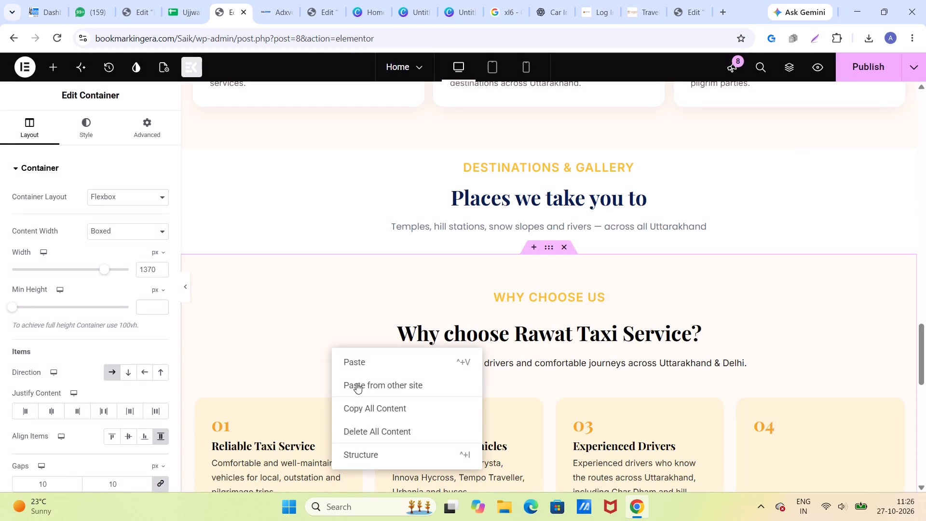
Copy the Rawat page's "Our Fleet" section and paste it from the other site below the "Why Choose Us" section on the Saik page.
click(685, 13)
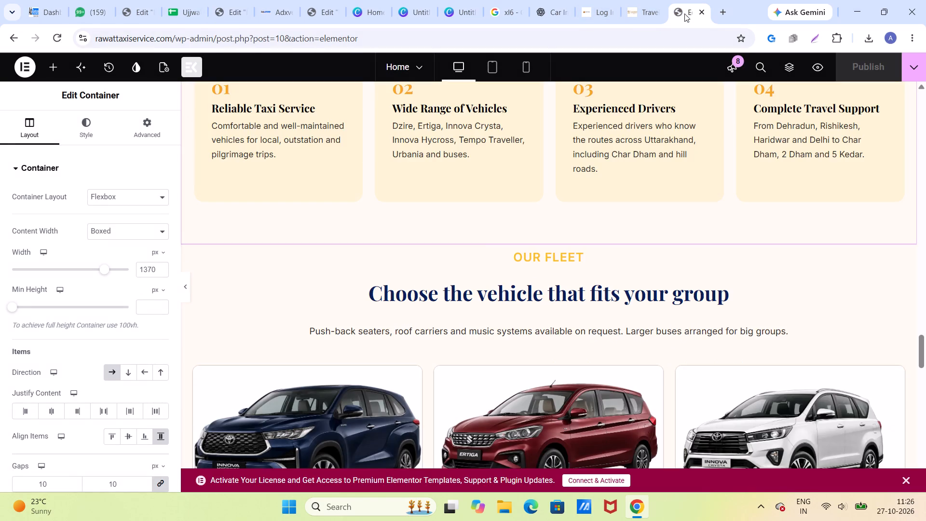
scroll(437, 281, down, 4)
scroll(445, 271, up, 3)
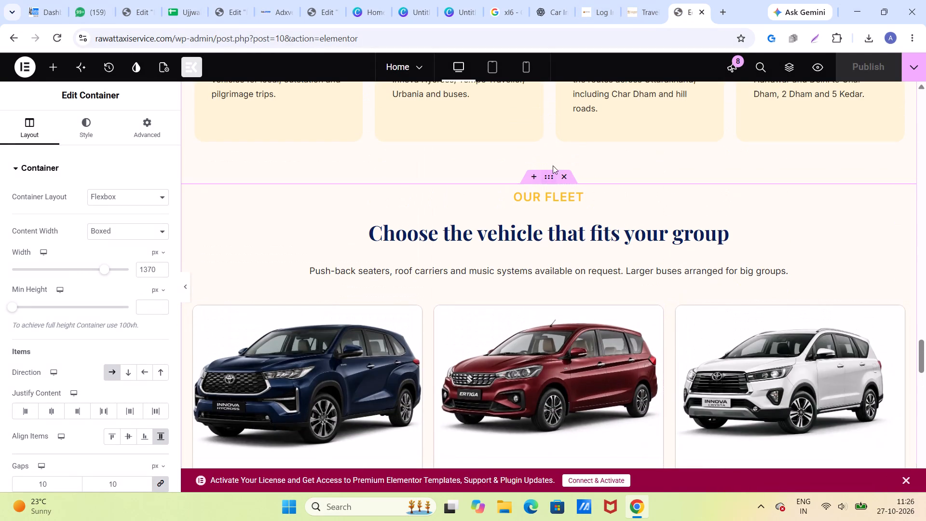
click(548, 176)
right_click(548, 176)
click(561, 200)
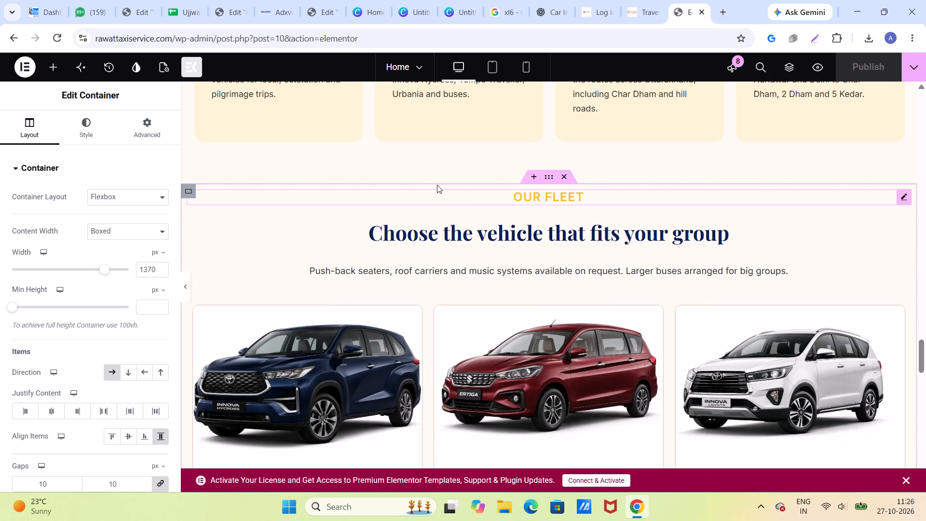
click(231, 14)
scroll(434, 288, down, 3)
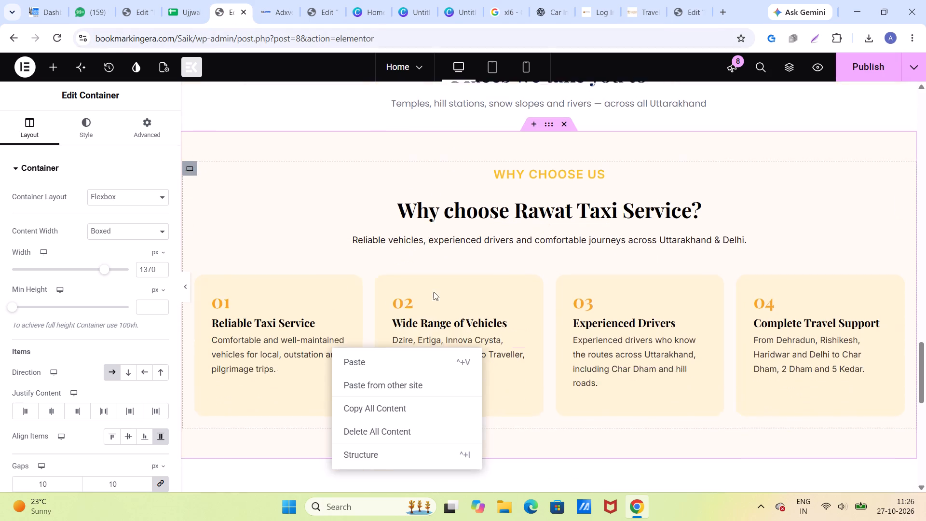
scroll(434, 292, down, 3)
click(292, 296)
right_click(292, 296)
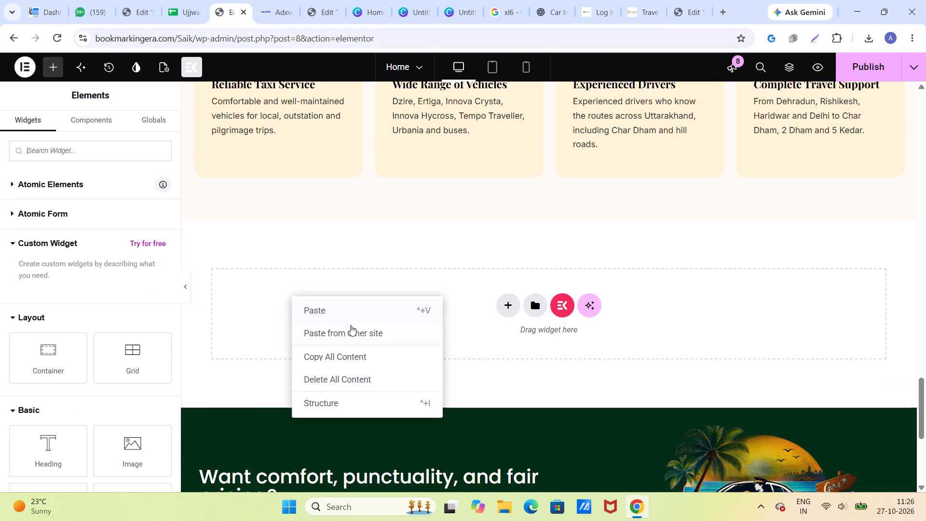
click(351, 333)
key(ctrl+v)
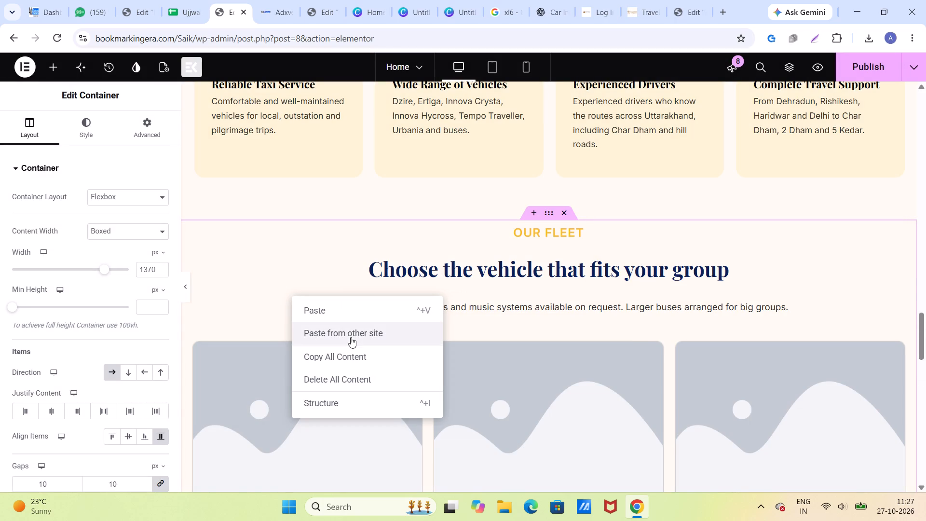
scroll(534, 301, down, 5)
scroll(524, 340, down, 2)
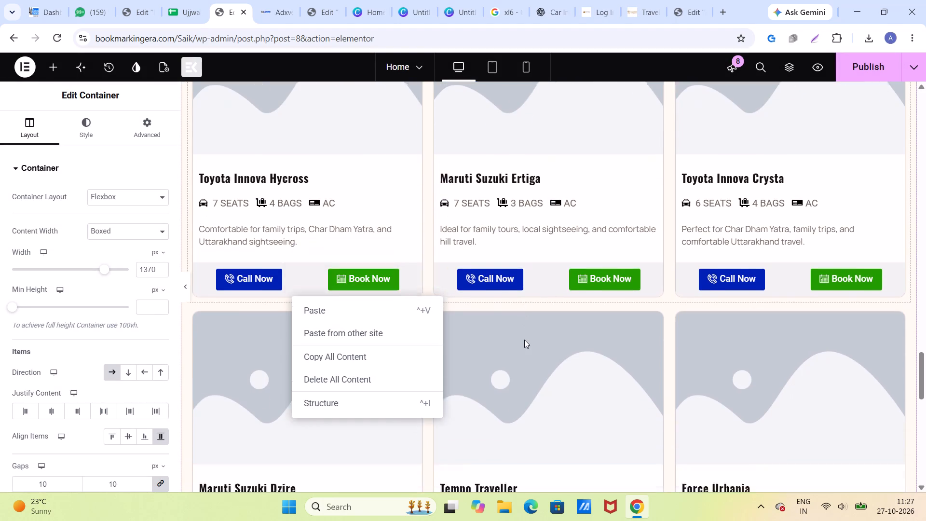
scroll(524, 340, down, 2)
click(493, 471)
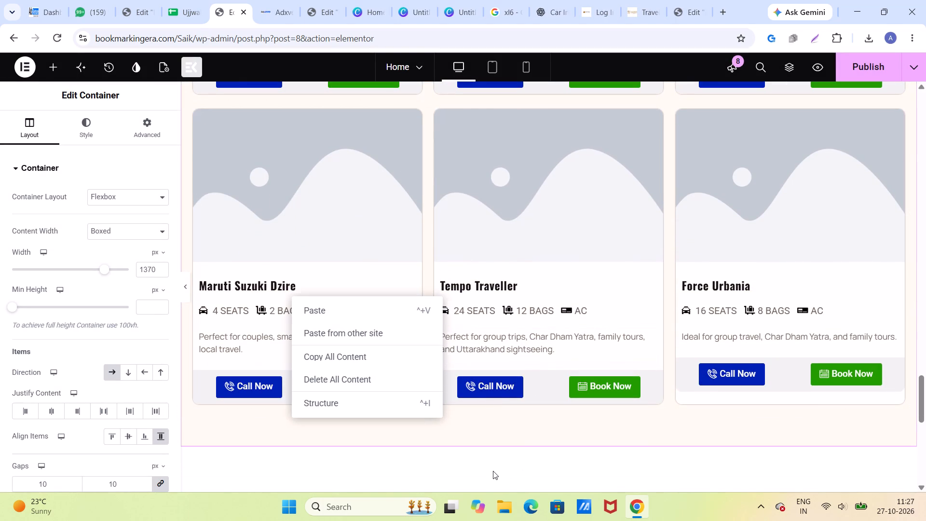
Copy the Rawat page's "What our guests say" testimonials section and paste it from the other site below the fleet section on the Saik page.
click(673, 7)
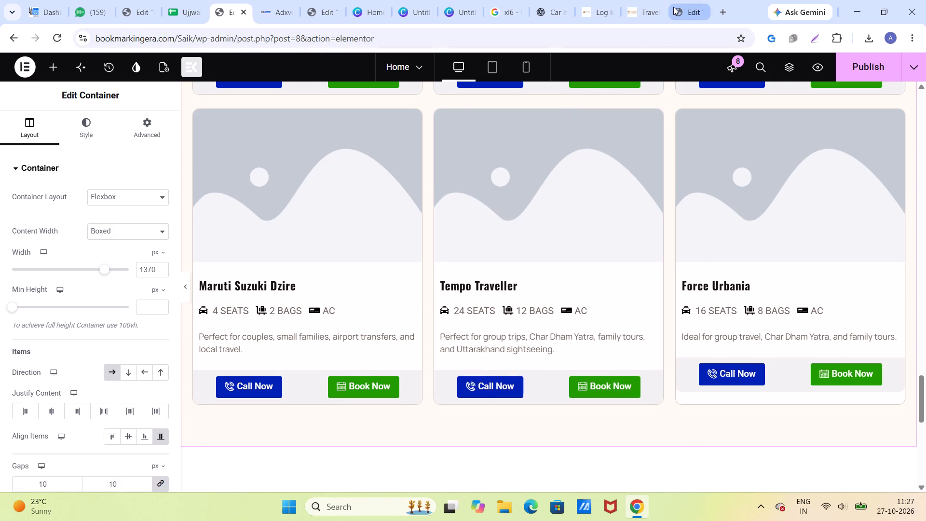
scroll(510, 273, down, 13)
click(547, 162)
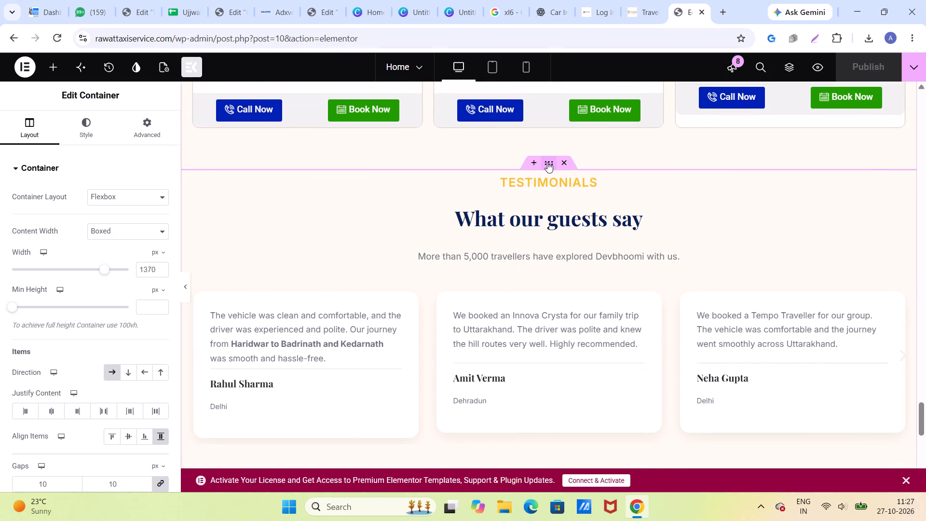
right_click(547, 162)
click(570, 201)
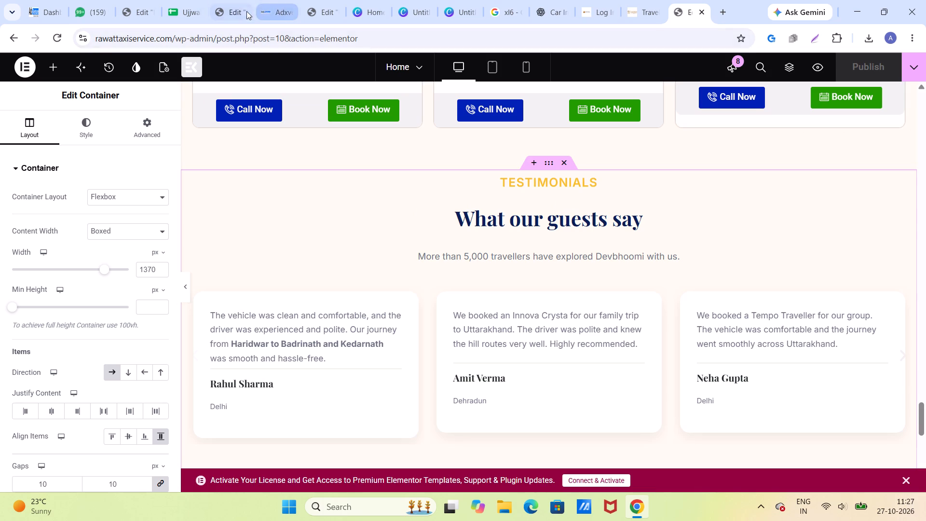
click(224, 11)
scroll(344, 161, down, 4)
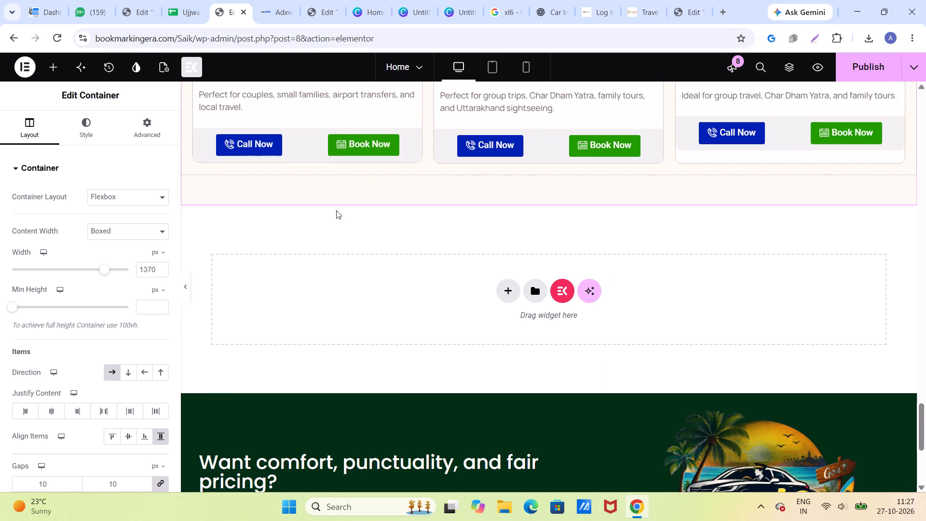
click(312, 310)
right_click(329, 293)
click(352, 324)
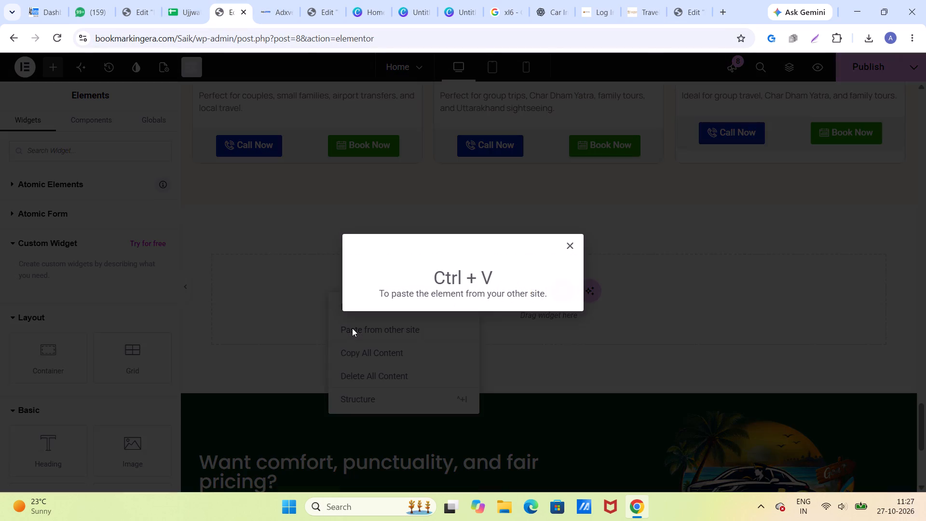
key(ctrl+v)
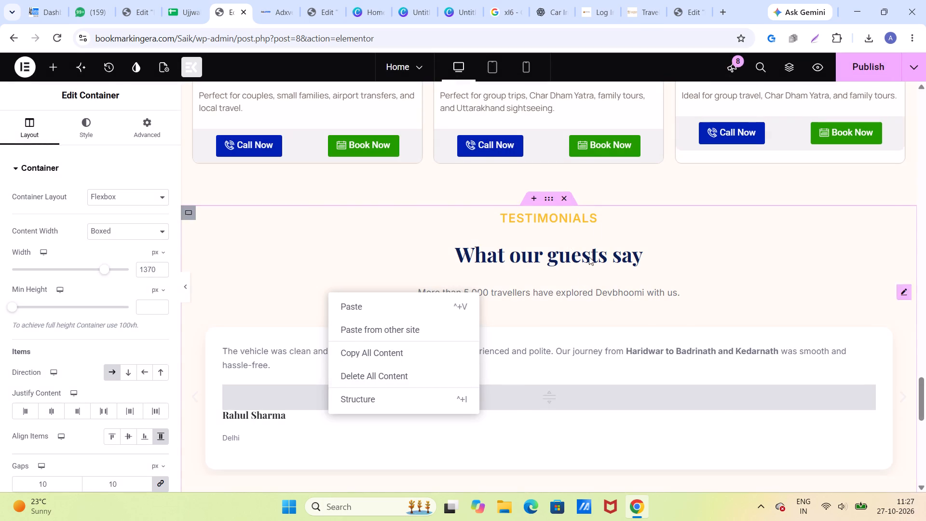
Copy the Rawat page's "Ready for your Uttarakhand journey?" section and paste it from the other site below the testimonials on the Saik page.
scroll(617, 241, down, 3)
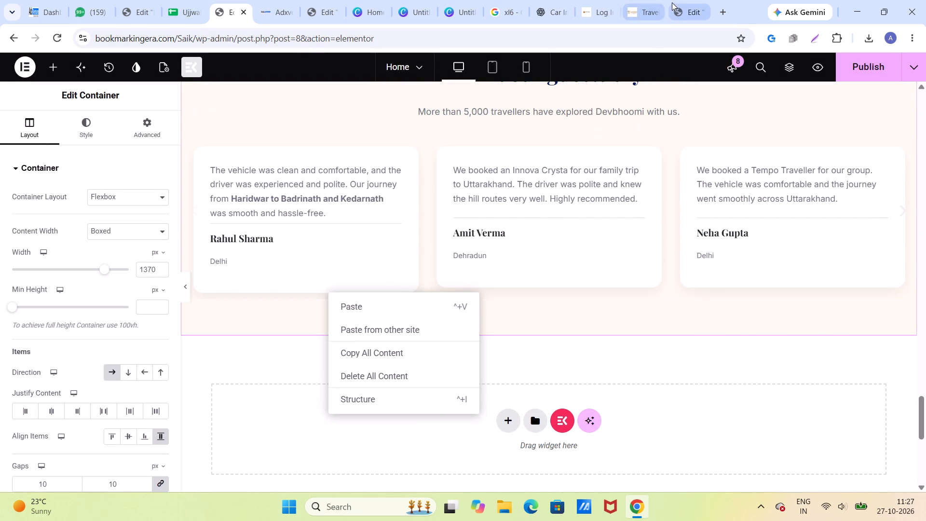
click(680, 14)
scroll(510, 259, down, 5)
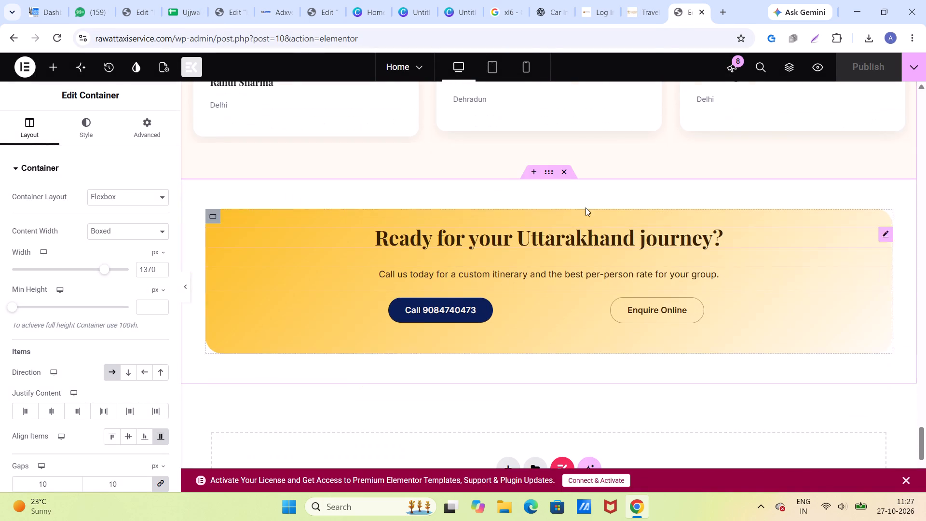
click(548, 175)
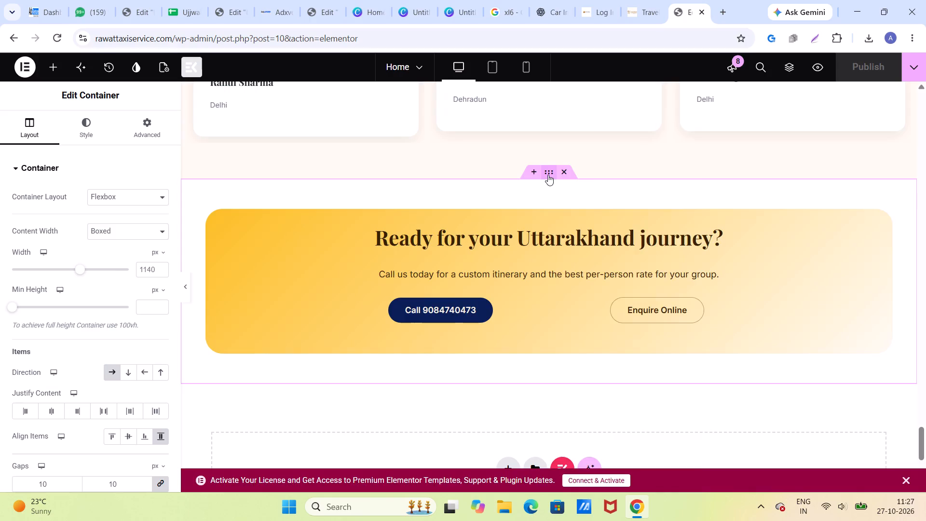
right_click(548, 175)
click(578, 196)
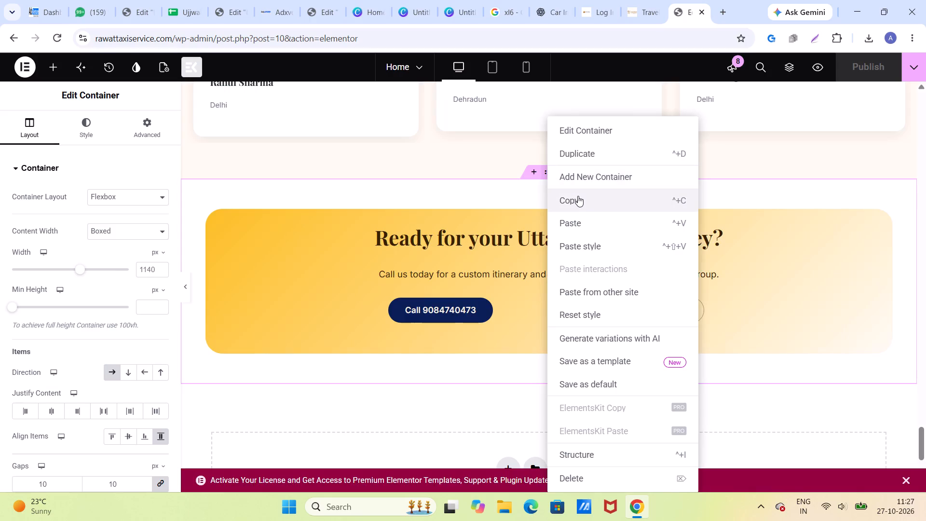
scroll(567, 245, down, 6)
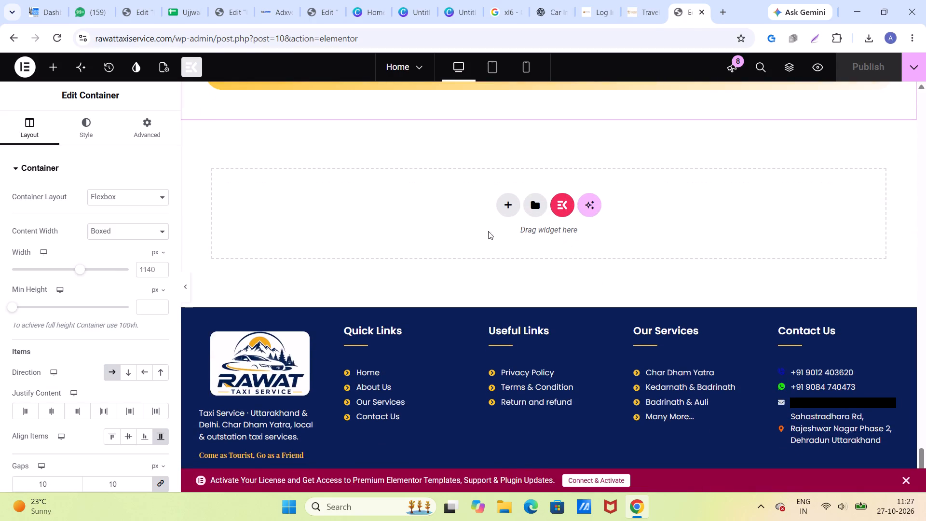
click(231, 14)
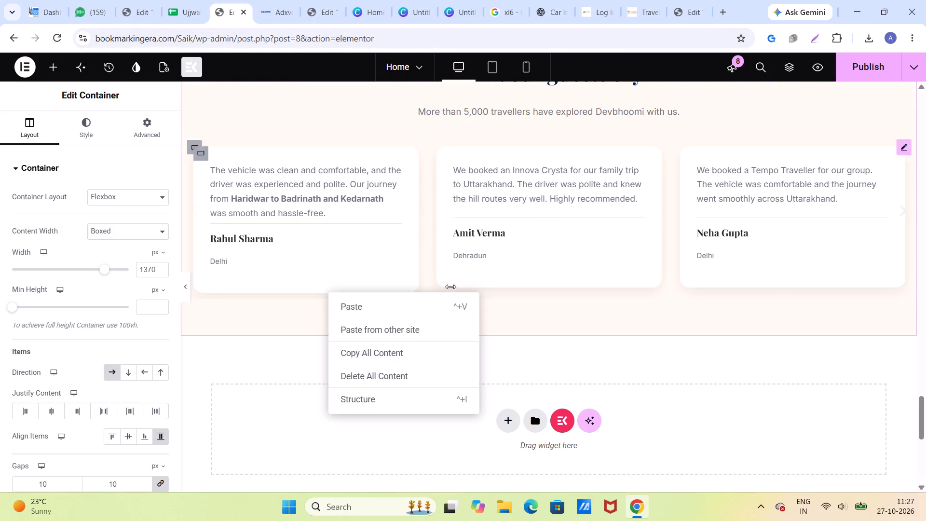
scroll(468, 300, down, 4)
click(251, 442)
right_click(263, 421)
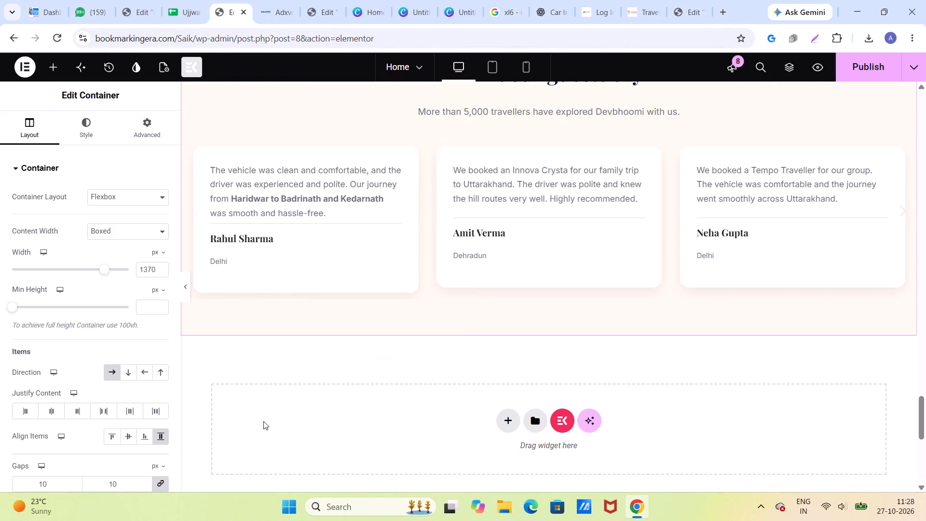
click(306, 409)
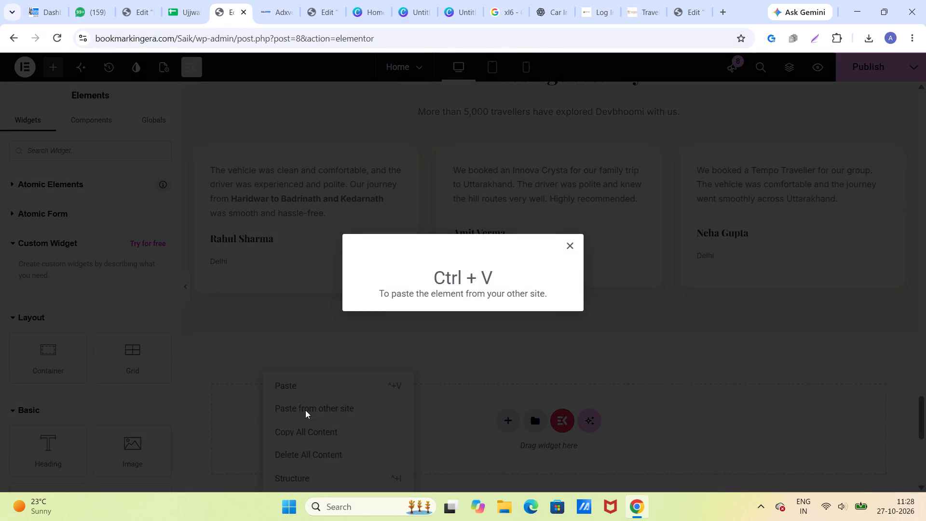
key(ctrl+v)
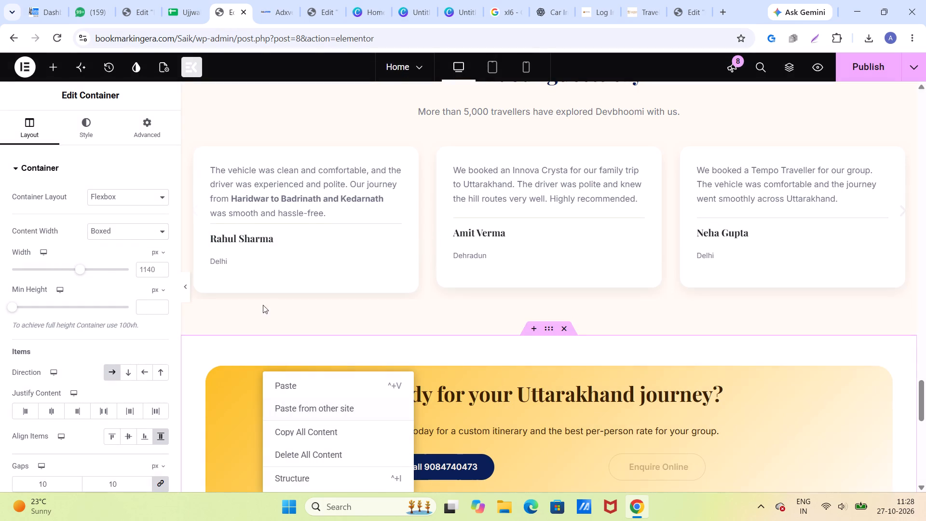
click(315, 352)
Review the end of the Saik page, then compare with the Rawat page from its footer up to the destination cards.
scroll(369, 349, down, 4)
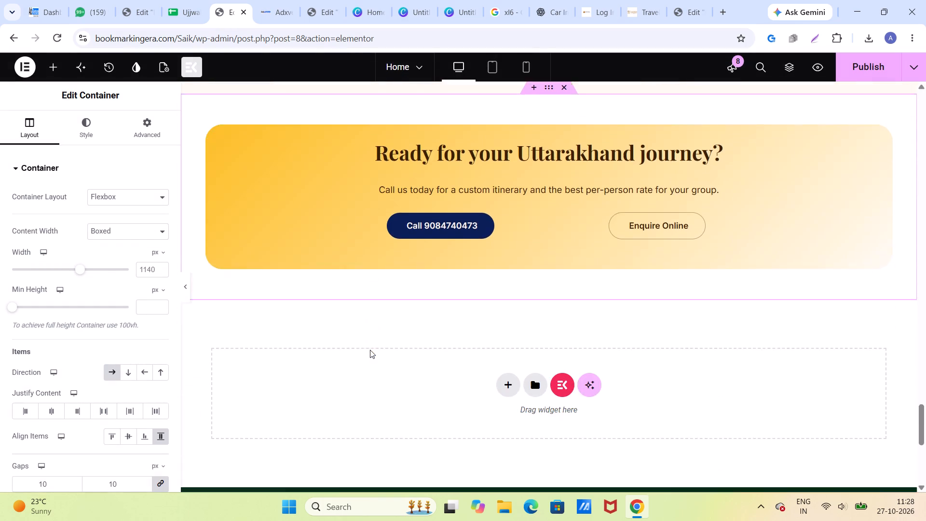
scroll(370, 350, down, 4)
scroll(370, 353, up, 4)
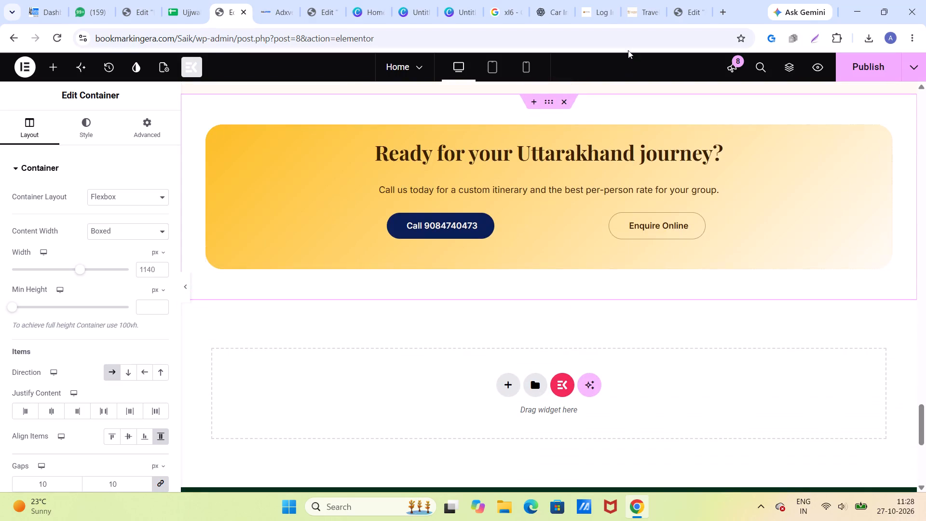
click(679, 7)
scroll(505, 402, down, 4)
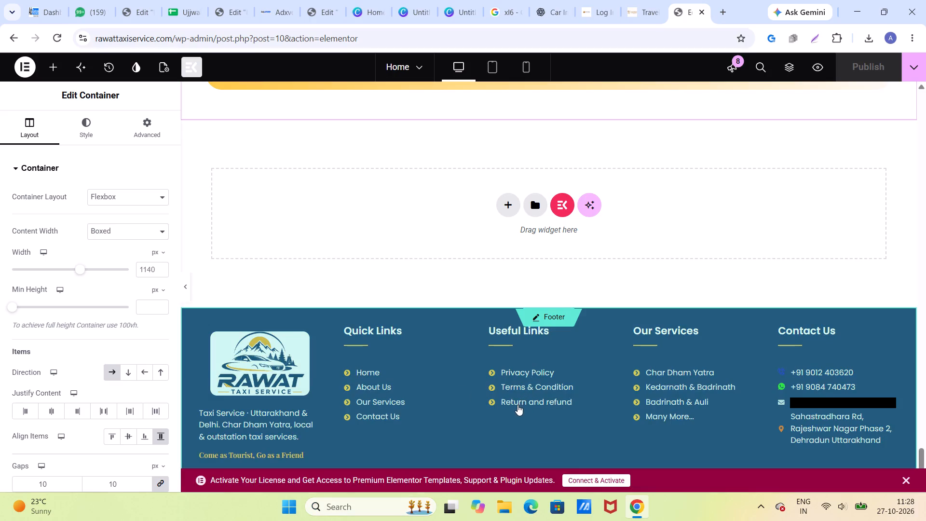
scroll(404, 273, up, 8)
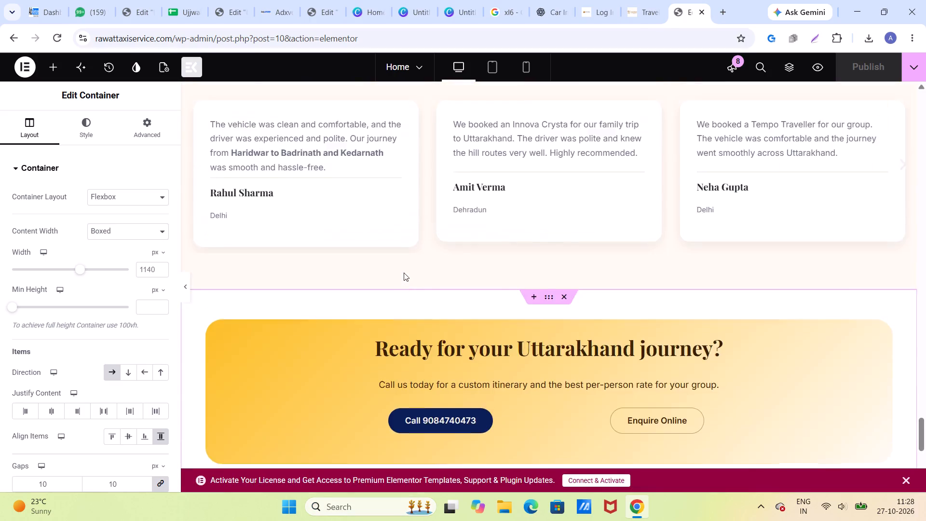
scroll(404, 273, up, 20)
scroll(404, 273, up, 7)
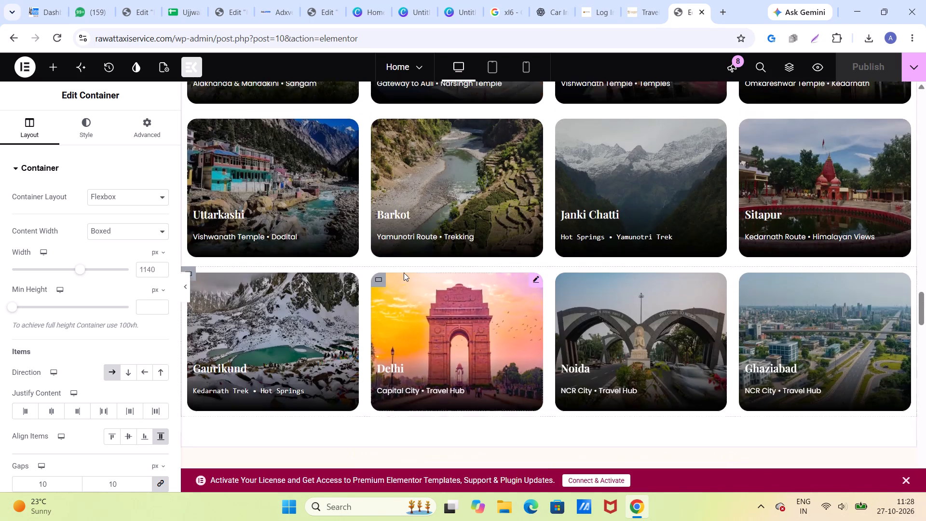
Return to the Saik home page and publish it.
click(220, 4)
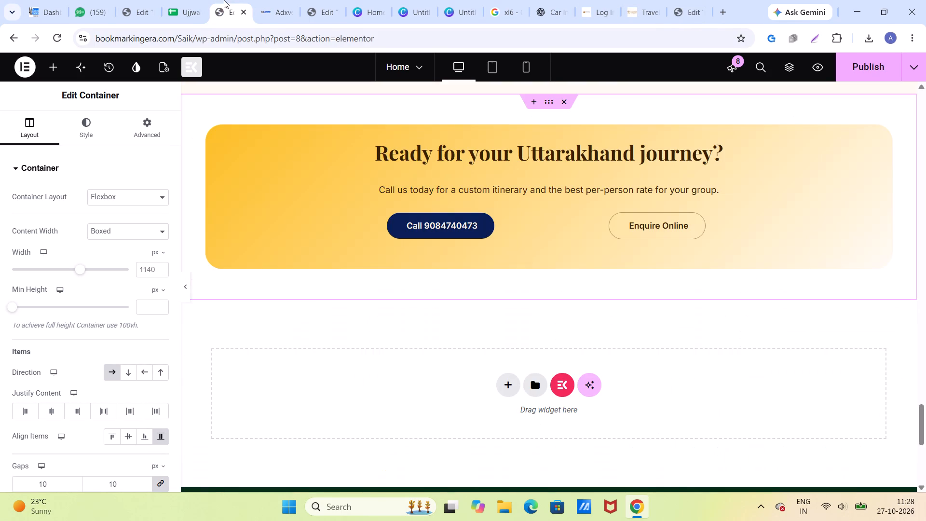
click(842, 56)
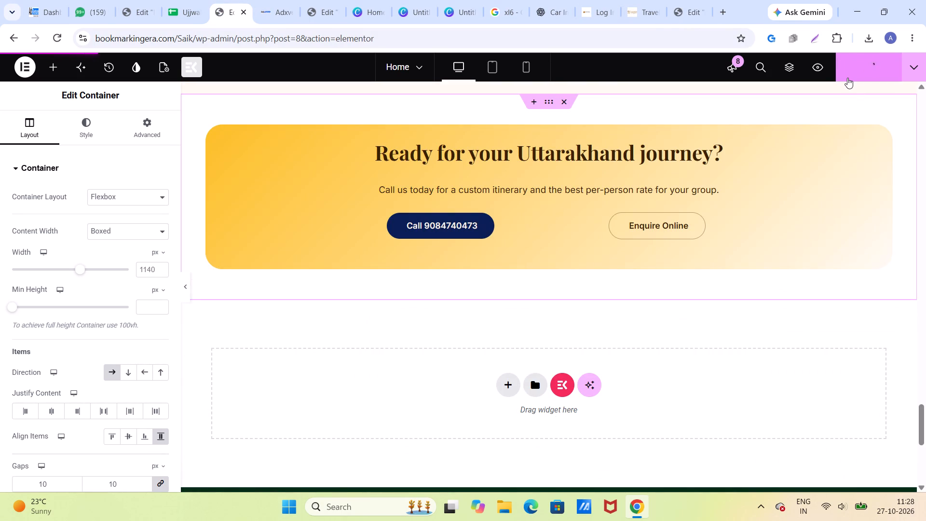
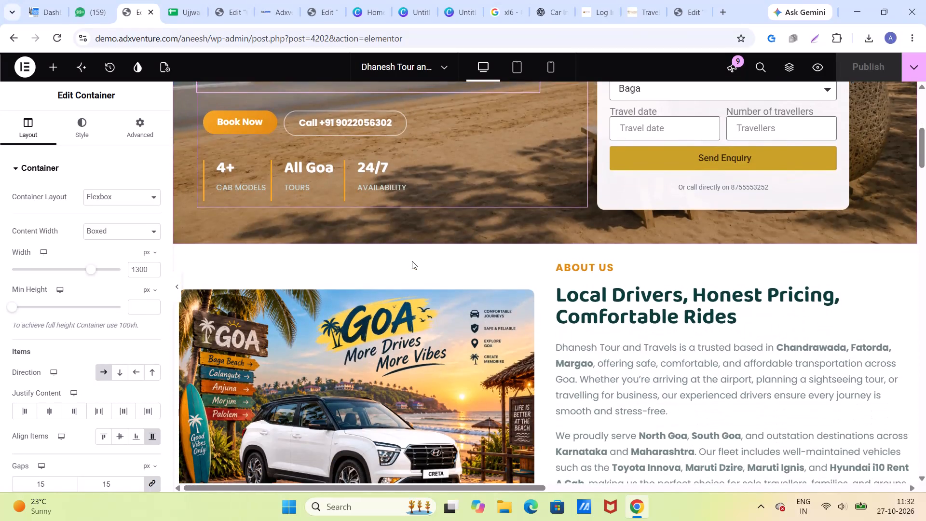
Look through the Dhanesh Tour and Travels page from its about section down to the locations and services sections.
scroll(412, 261, down, 9)
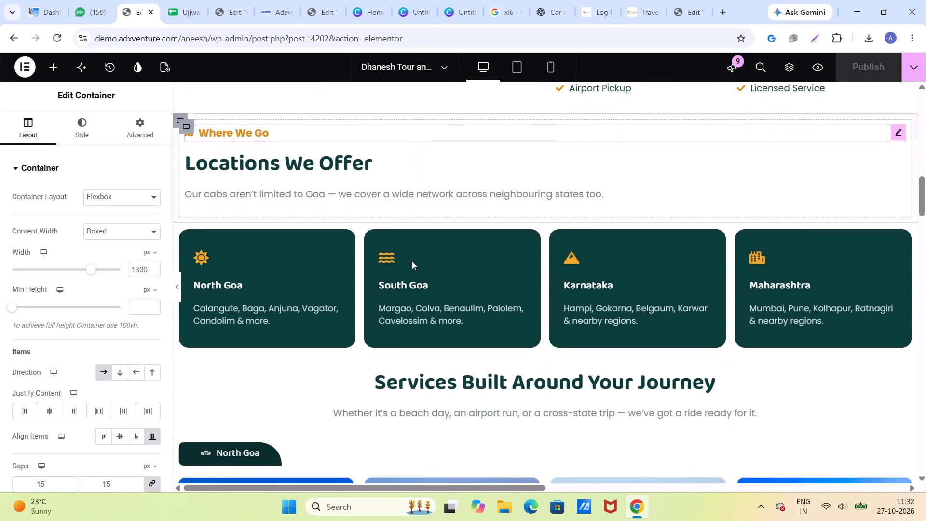
scroll(412, 261, down, 1)
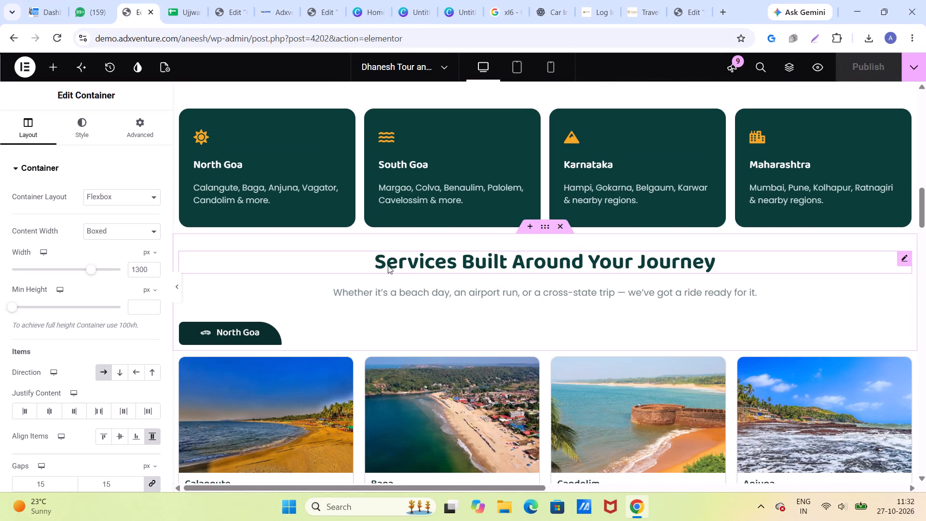
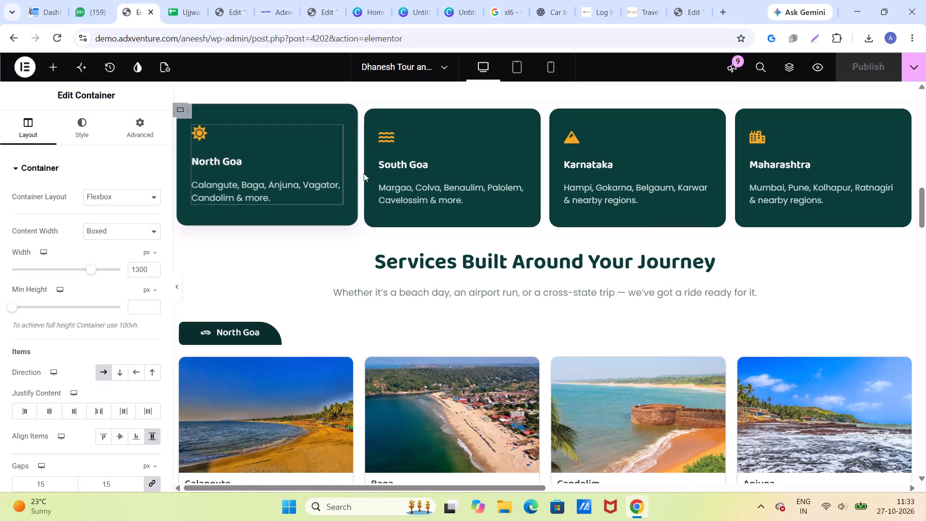
Look through the North Goa and South Goa taxi service cards on the Dhanesh Tour and Travels page.
scroll(496, 225, down, 3)
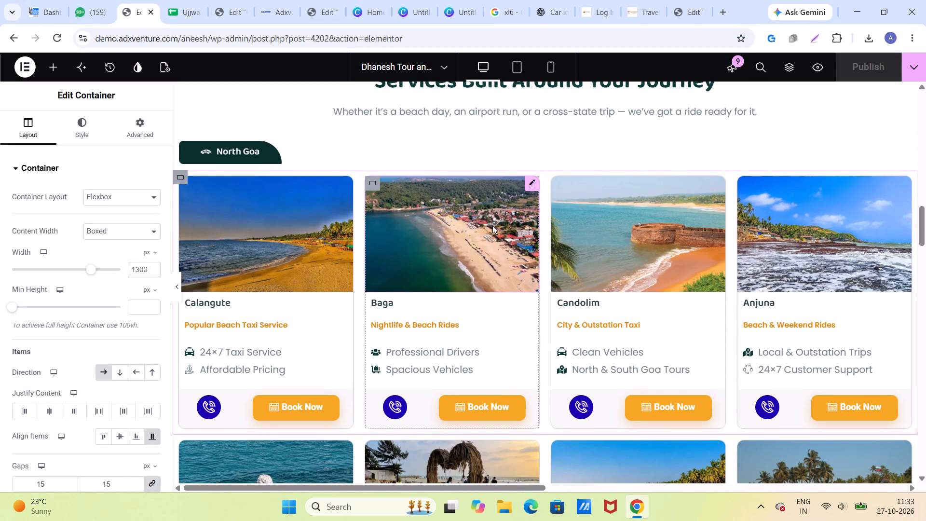
scroll(492, 225, down, 8)
scroll(492, 226, up, 4)
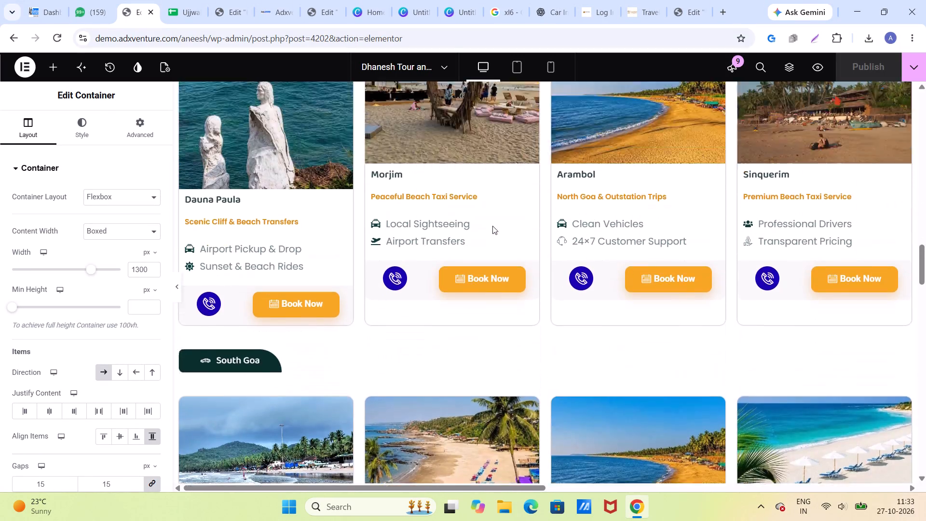
scroll(492, 226, up, 5)
Switch to the Saik home page editor and look over the page from its closing call-to-action up to the header.
click(231, 11)
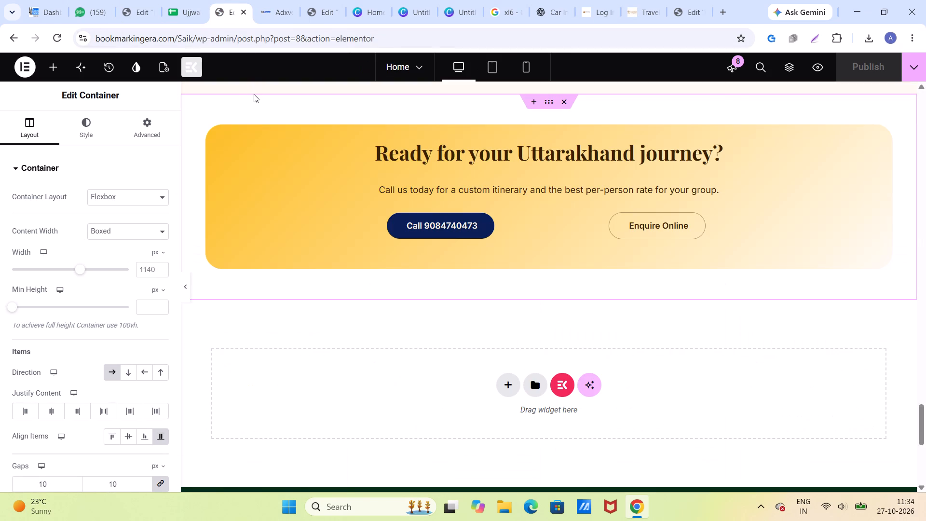
scroll(345, 224, up, 9)
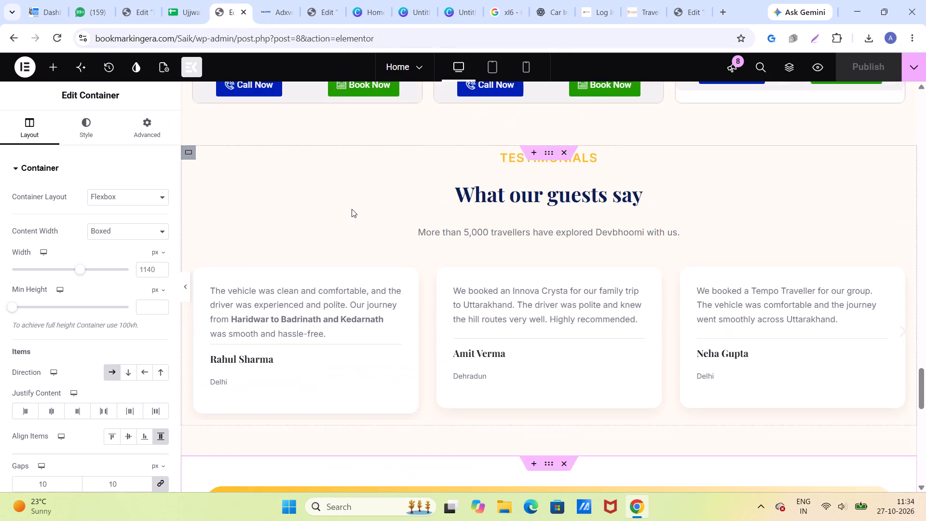
scroll(352, 209, up, 20)
scroll(352, 209, up, 16)
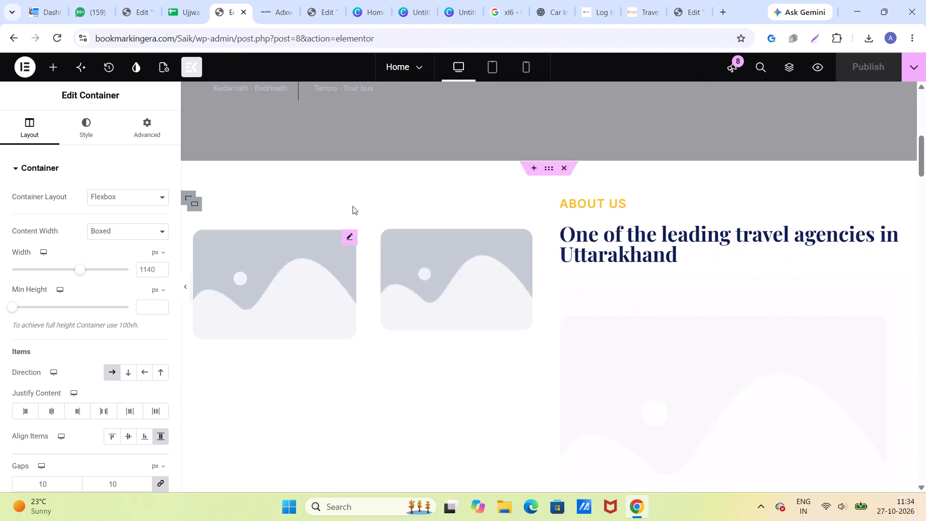
scroll(353, 206, up, 12)
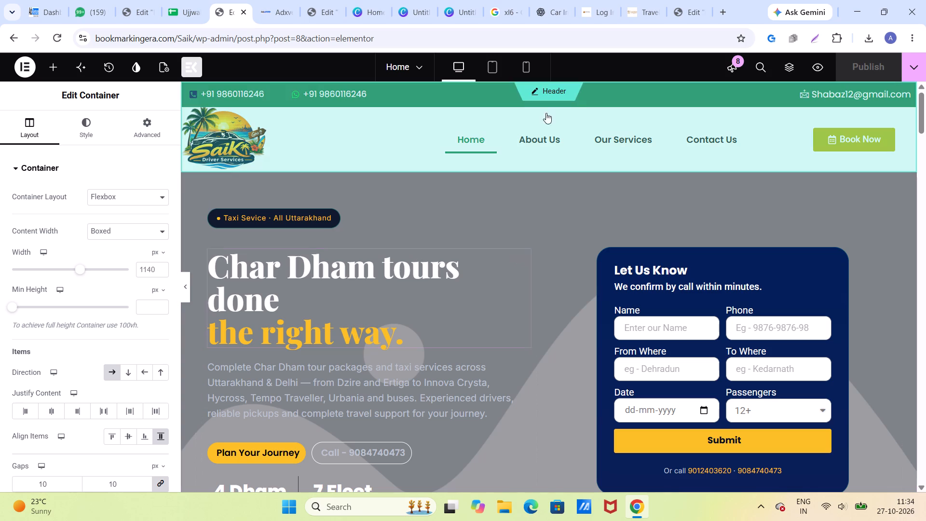
Search Google Images for "logo design" in a new browser tab and browse the results.
click(721, 11)
click(543, 37)
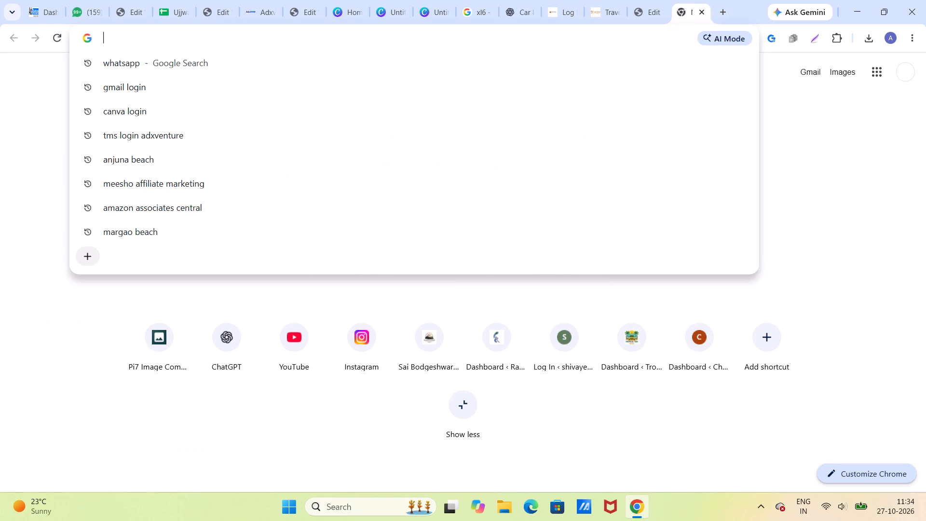
text(logo desugn)
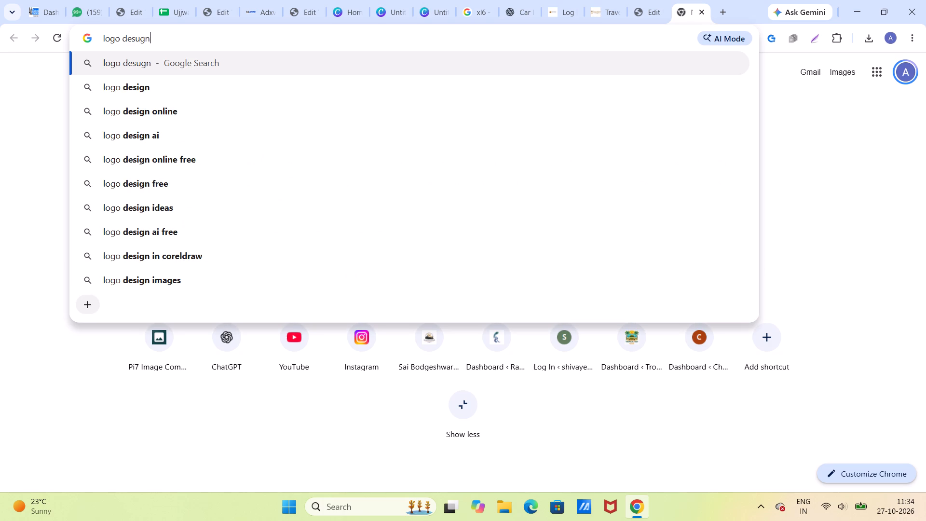
key(Return)
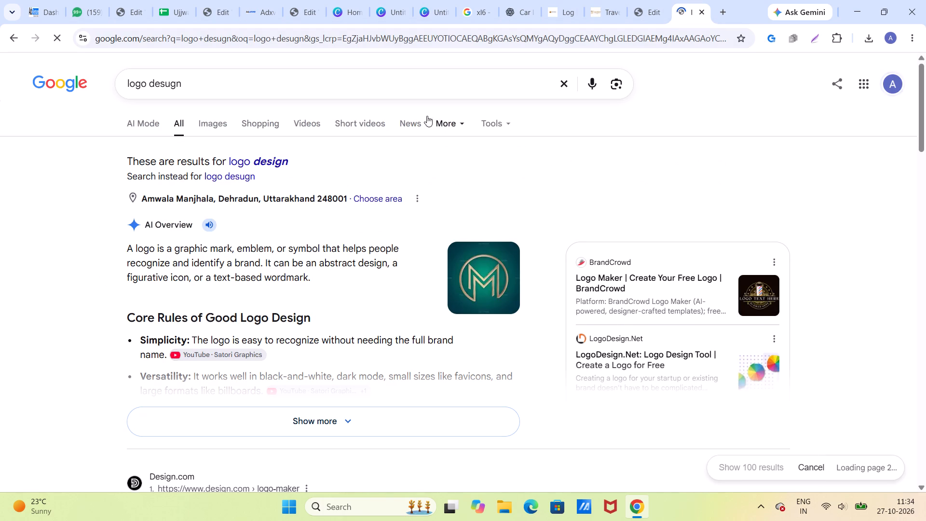
click(171, 82)
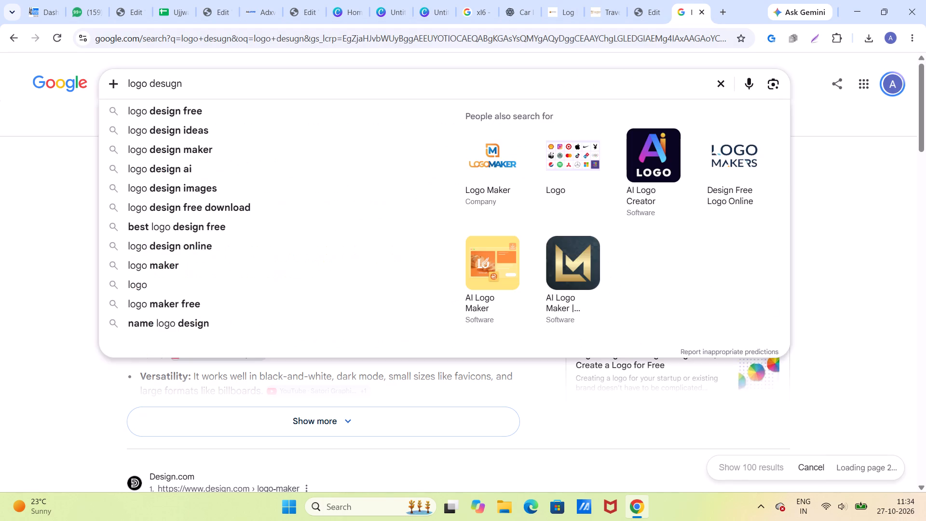
key(BackSpace)
key(i)
key(Return)
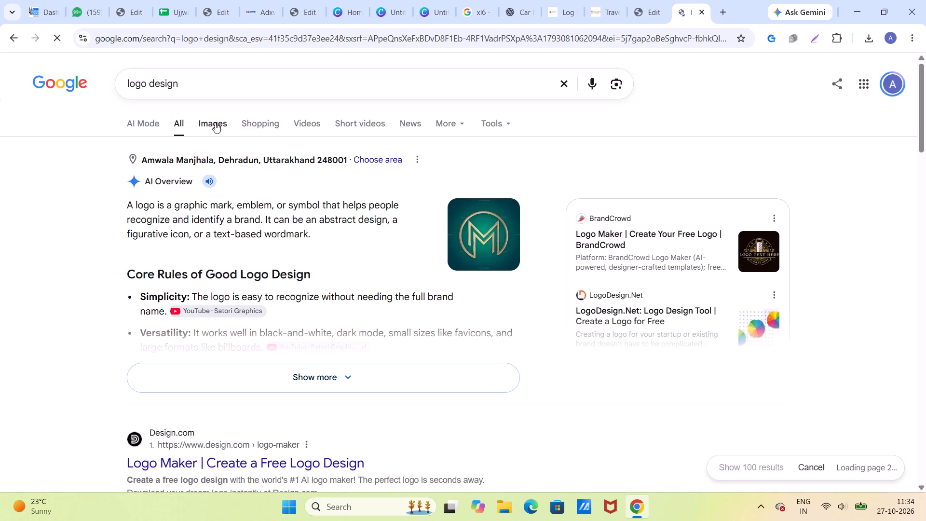
click(215, 123)
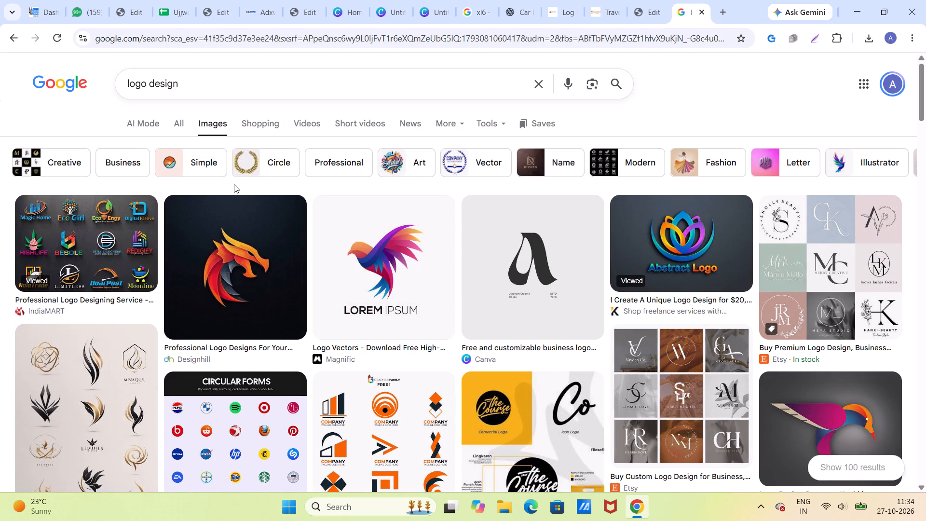
scroll(236, 191, down, 6)
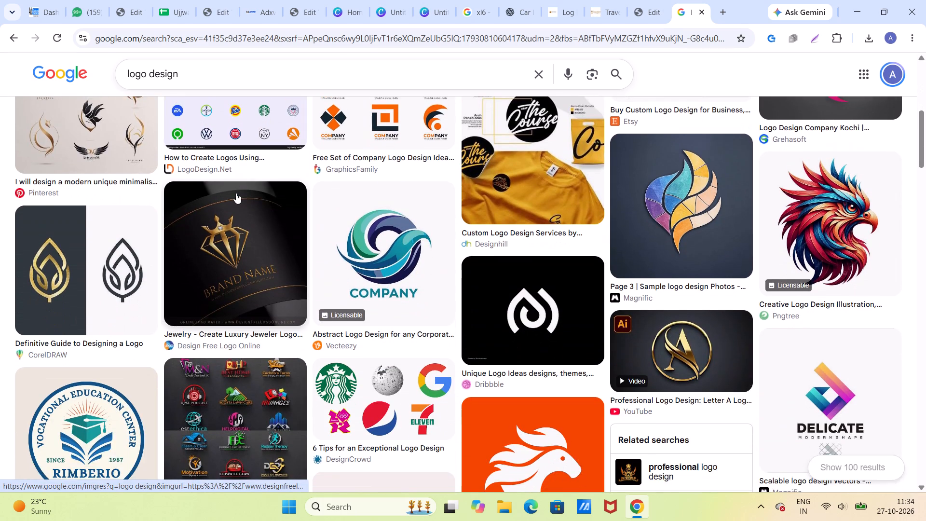
scroll(236, 193, down, 6)
scroll(236, 193, up, 3)
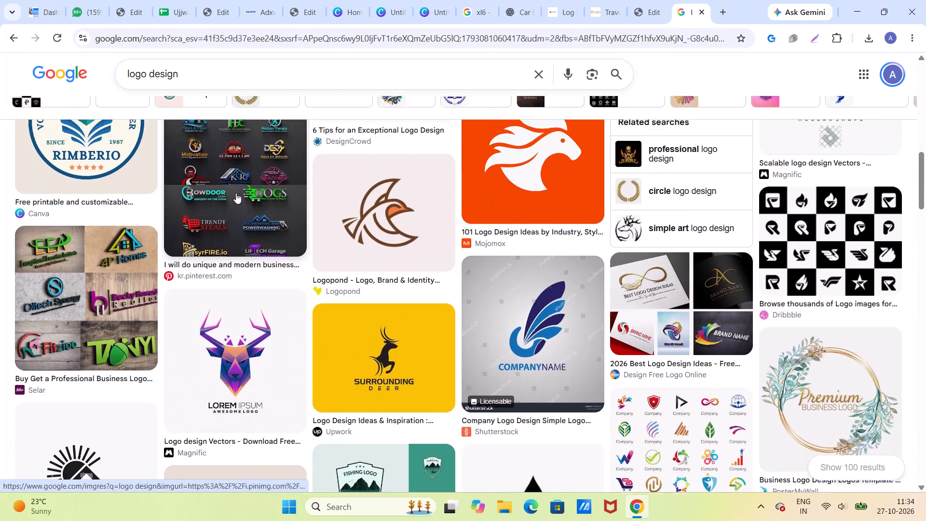
Refine the image search to "logo design taxi service".
click(180, 70)
key(space)
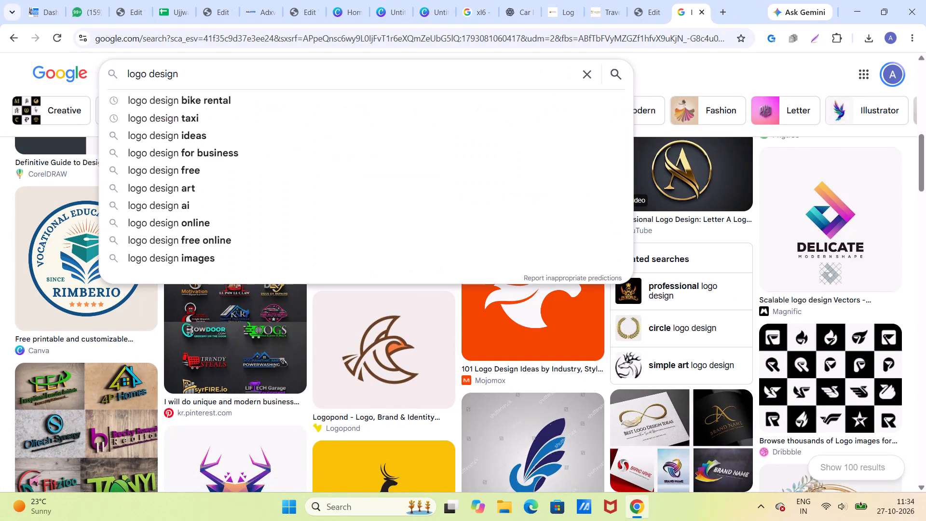
key(t)
text(axi)
key(space)
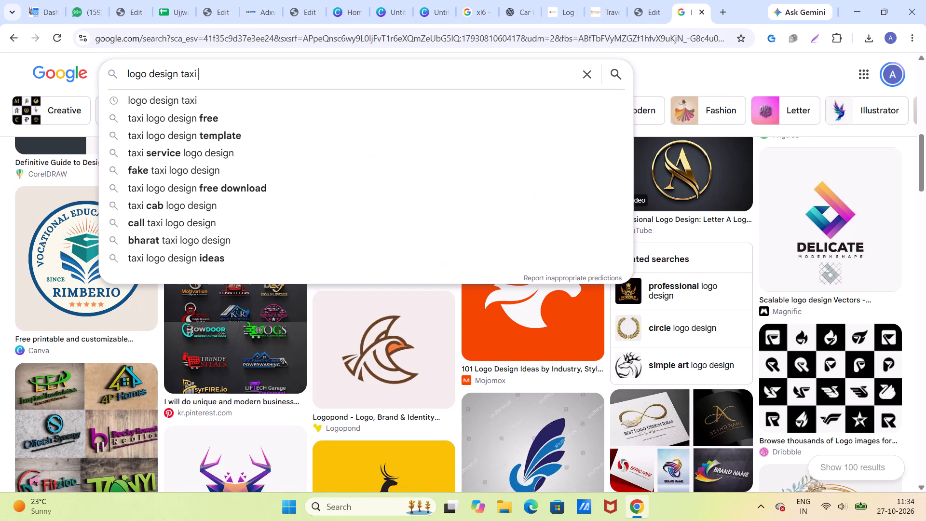
text(service)
key(Return)
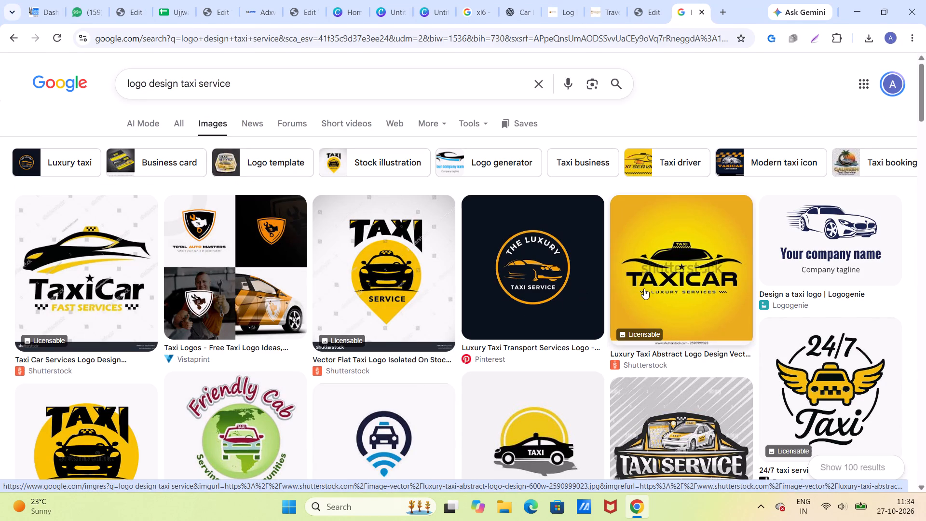
Examine the taxi service logo image results for a suitable reference design.
scroll(634, 293, down, 3)
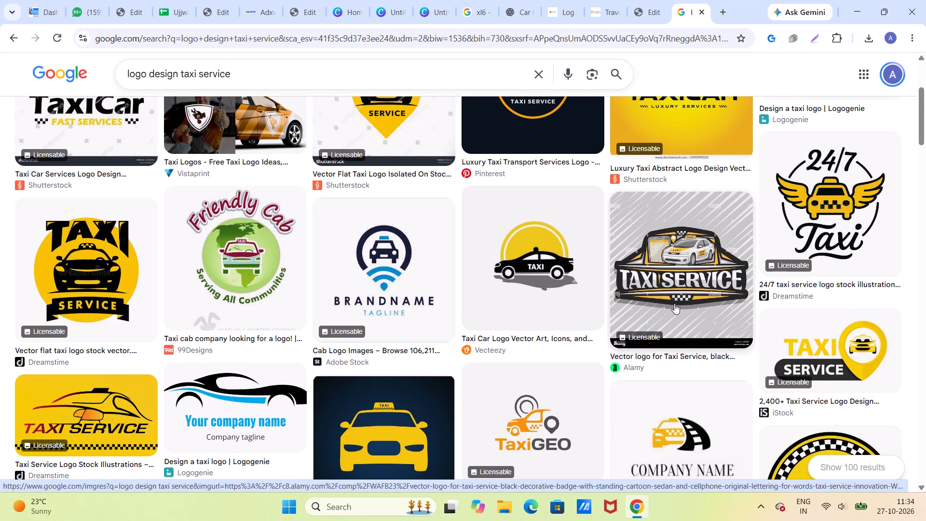
scroll(562, 329, down, 3)
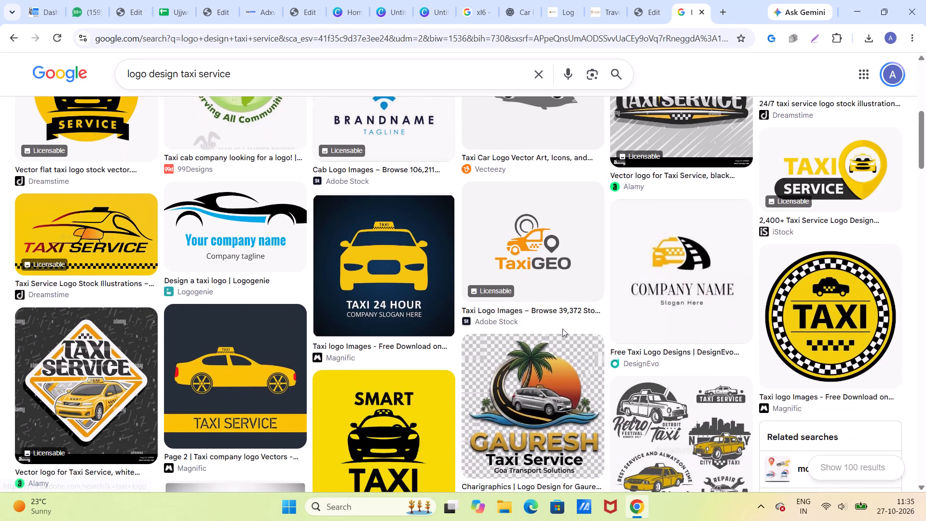
scroll(562, 329, down, 3)
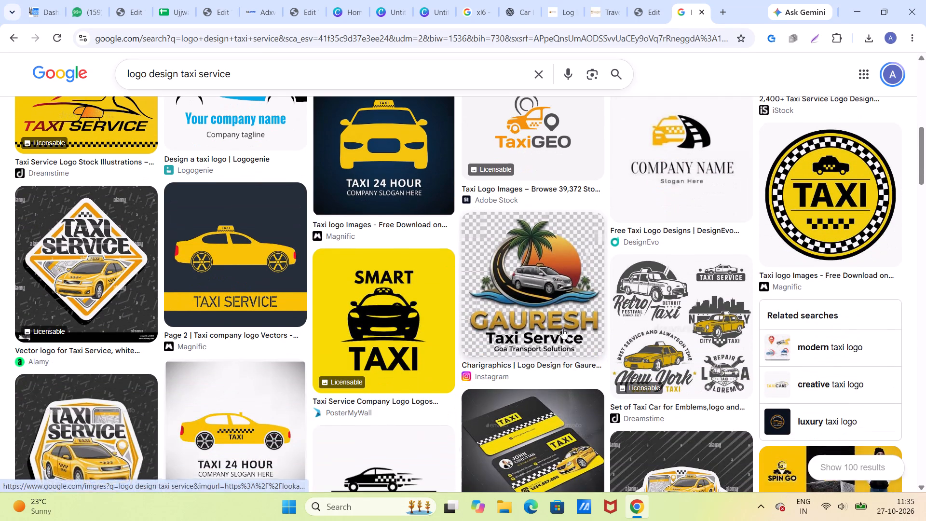
scroll(562, 329, down, 3)
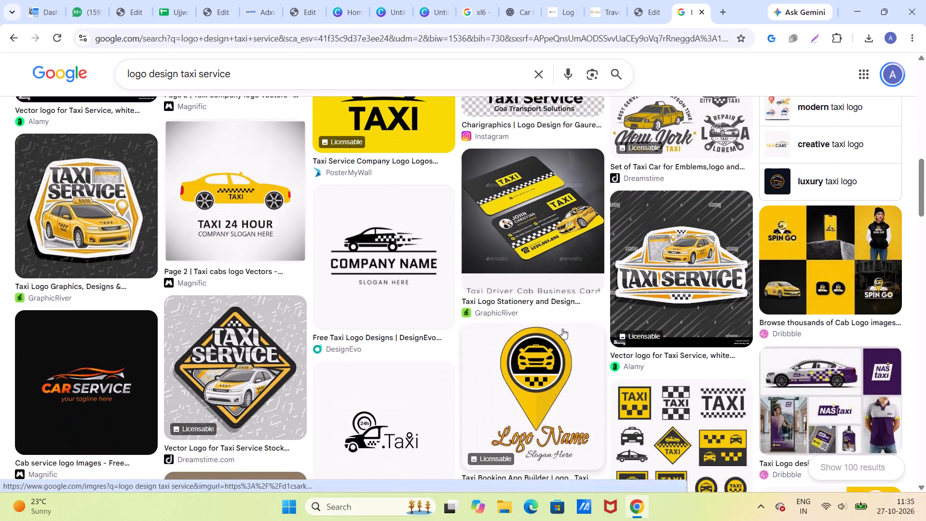
scroll(562, 329, down, 7)
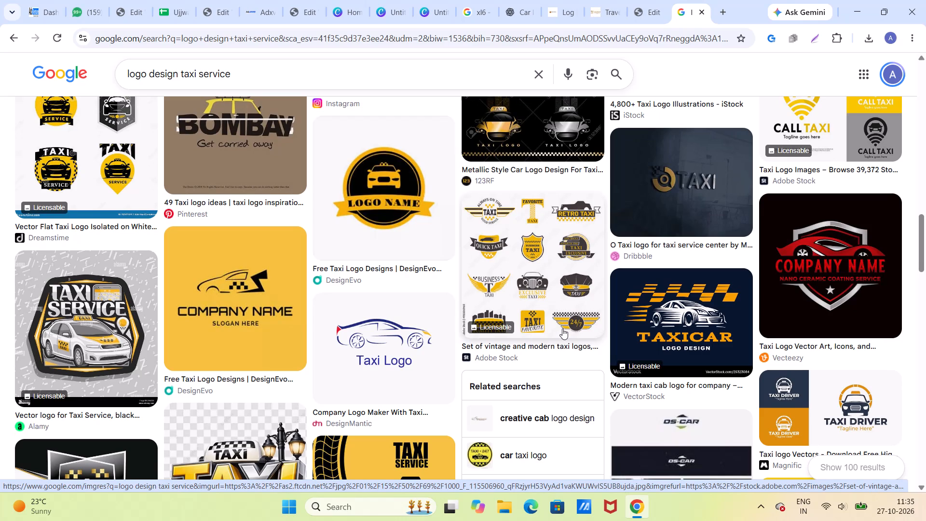
scroll(562, 329, down, 3)
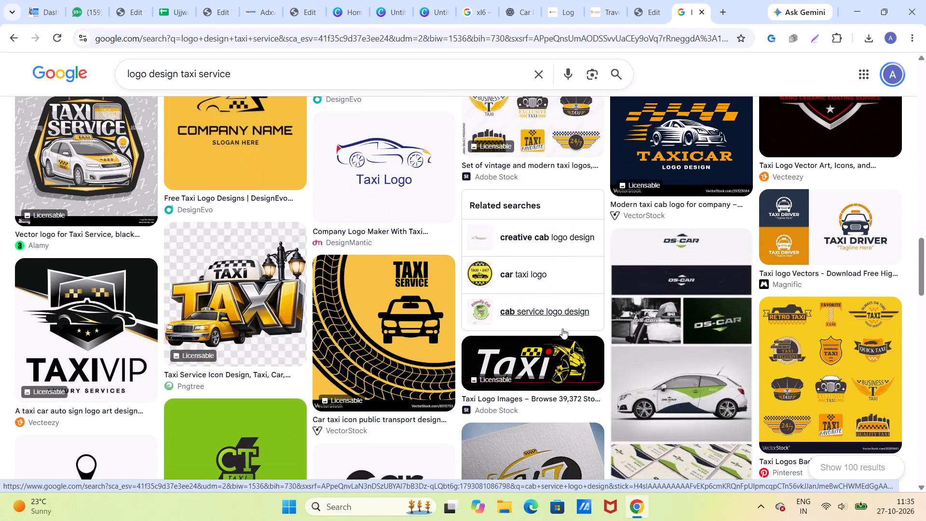
scroll(562, 329, down, 5)
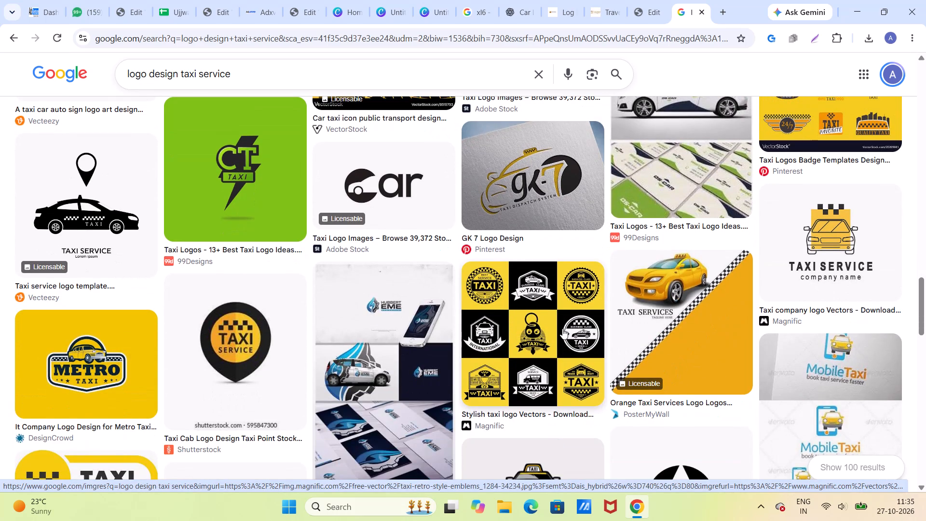
scroll(562, 329, down, 3)
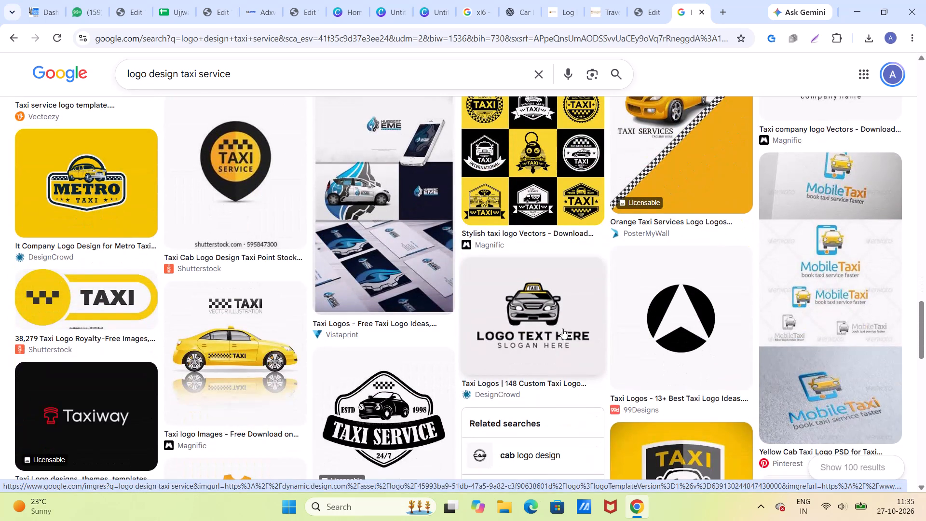
scroll(562, 329, down, 9)
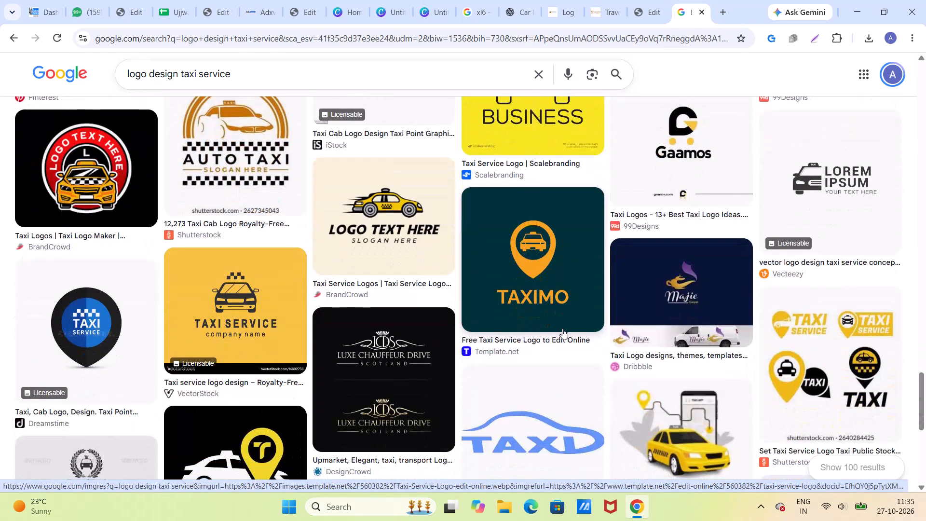
scroll(562, 329, down, 4)
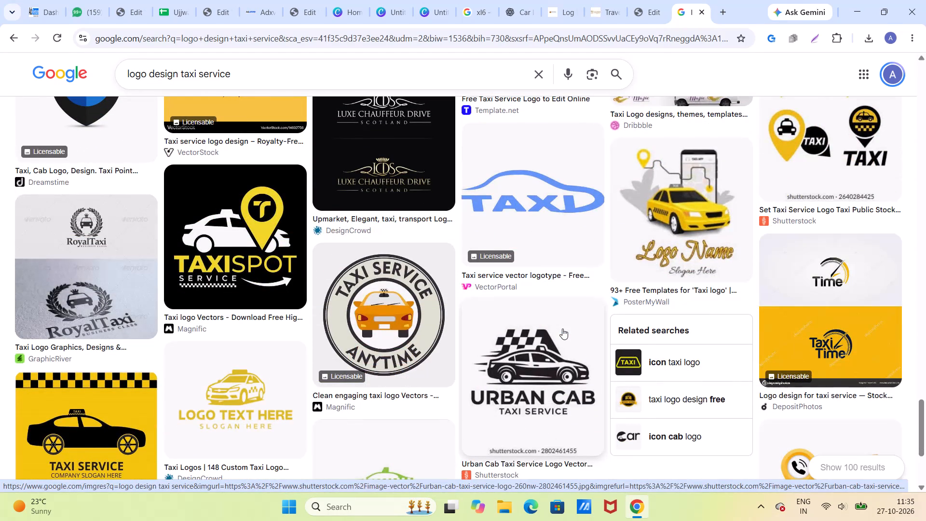
scroll(562, 329, up, 13)
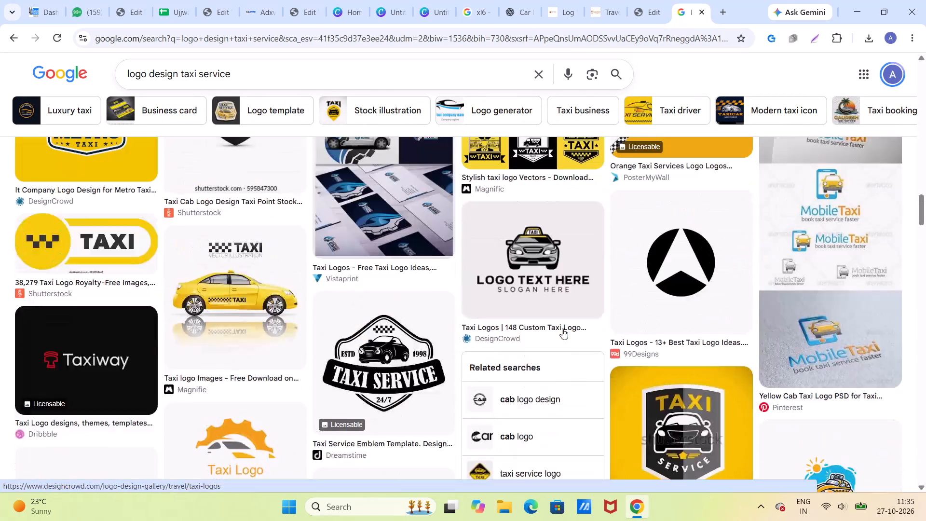
scroll(562, 329, up, 9)
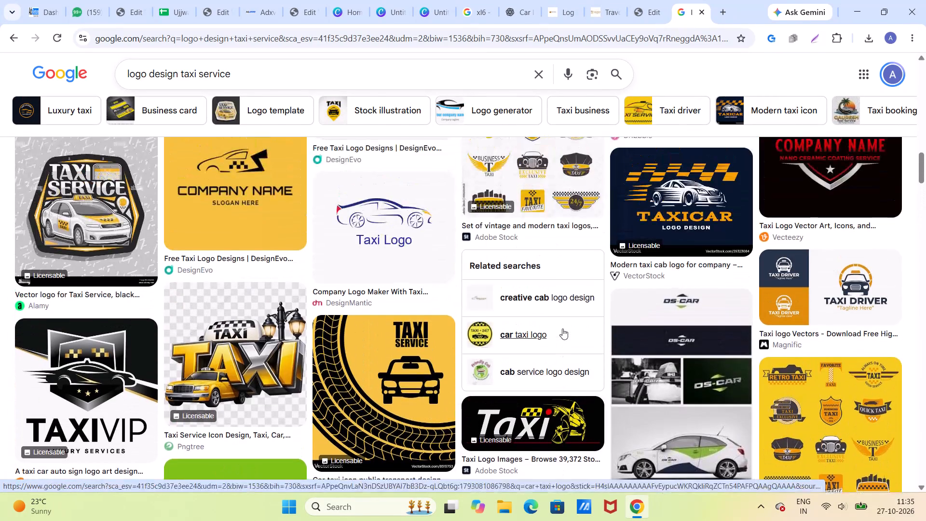
scroll(562, 329, up, 4)
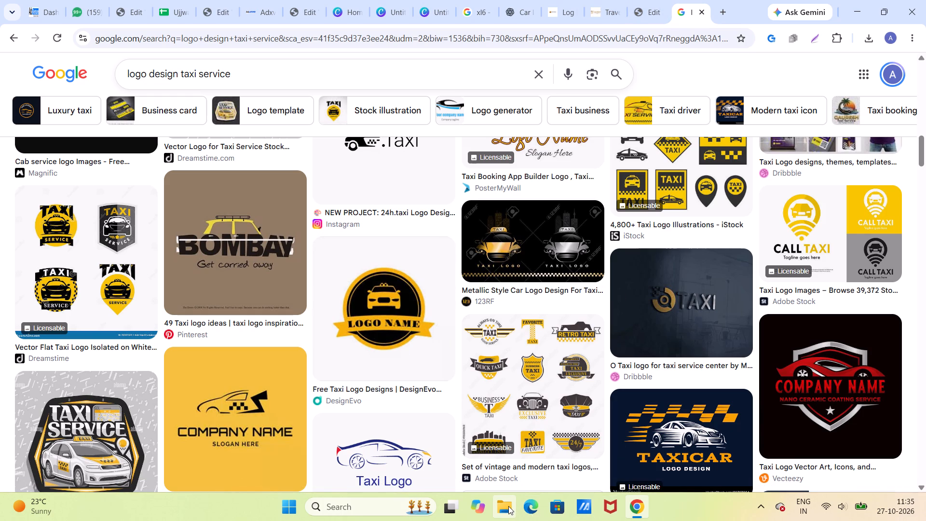
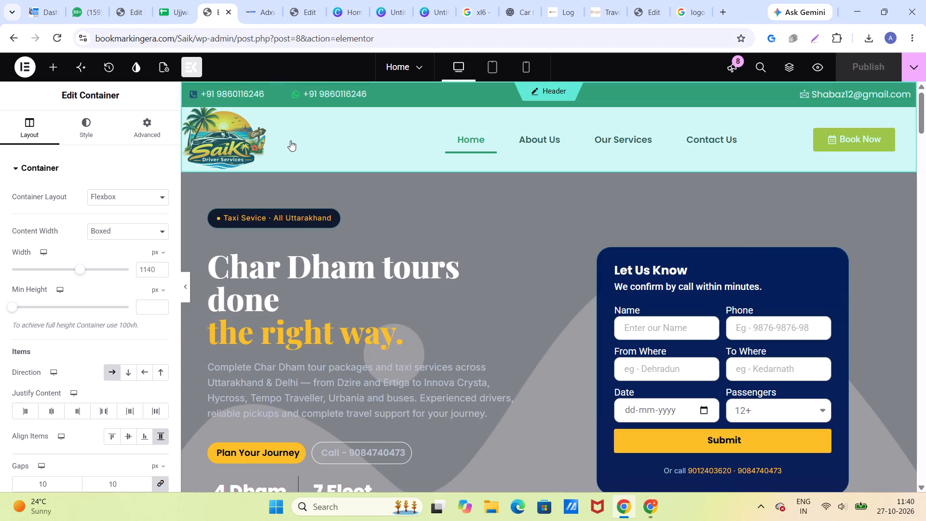
click(290, 140)
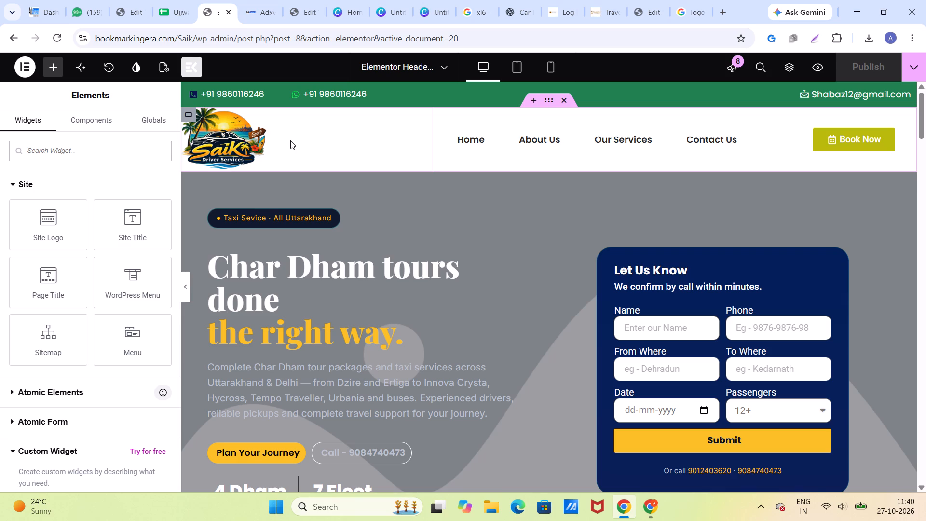
click(237, 142)
click(110, 222)
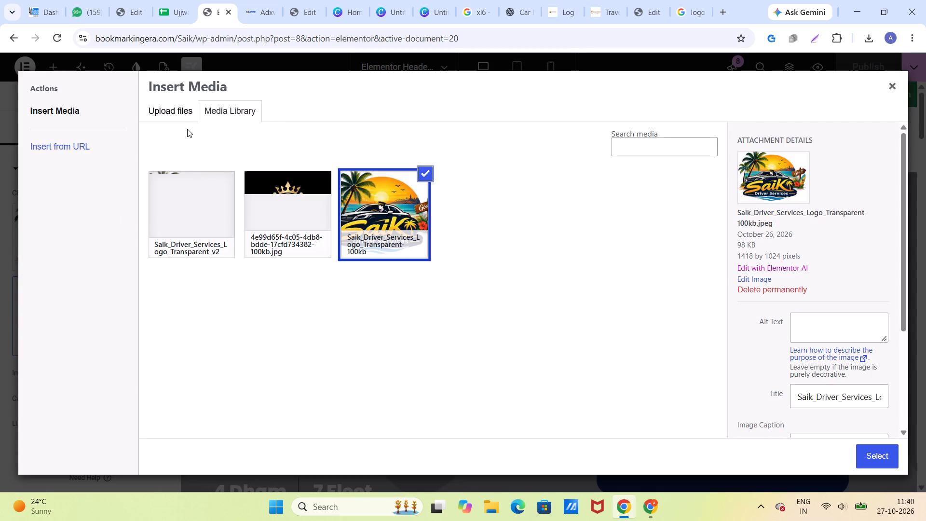
click(183, 116)
click(511, 280)
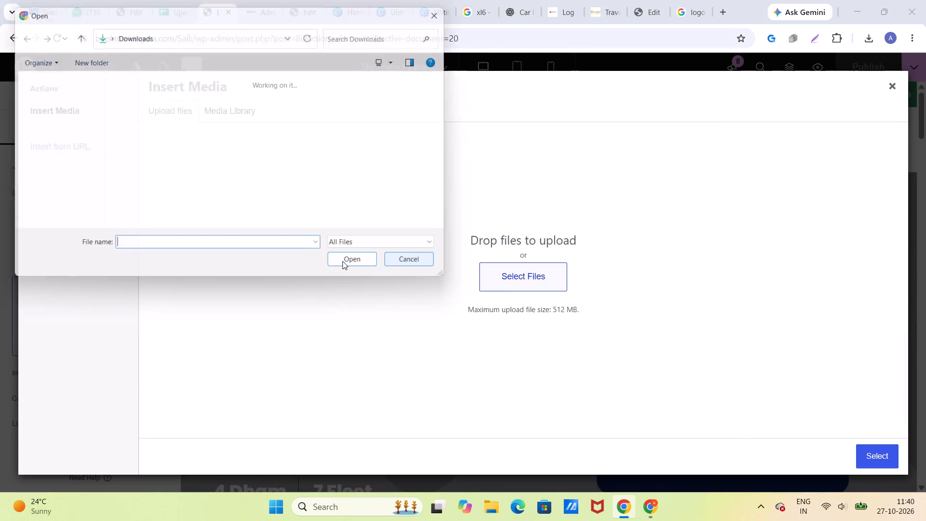
double_click(136, 124)
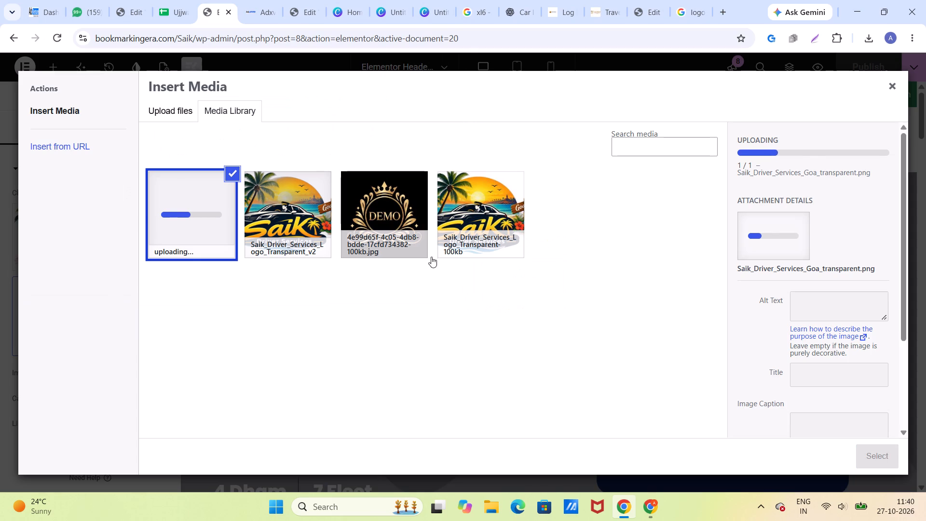
click(872, 453)
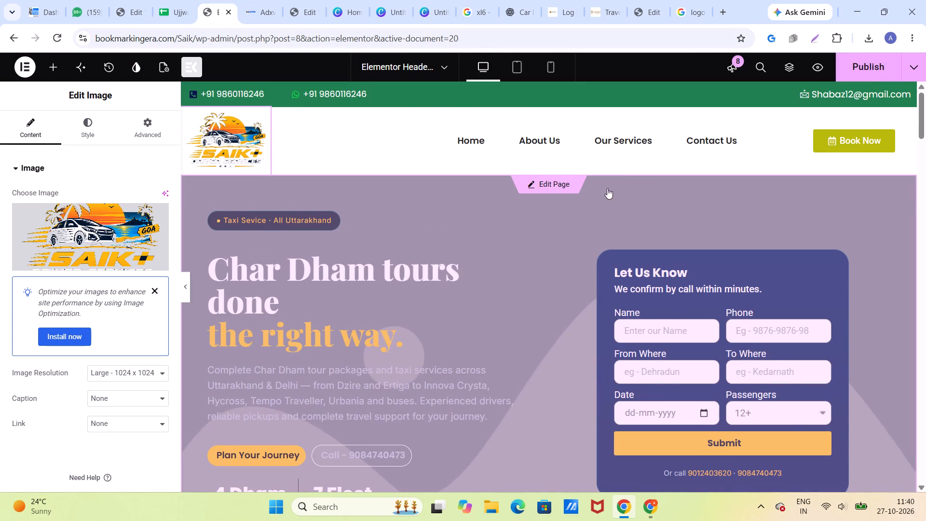
Give the header container holding the logo and menu a classic navy background colour, #10114E.
click(547, 114)
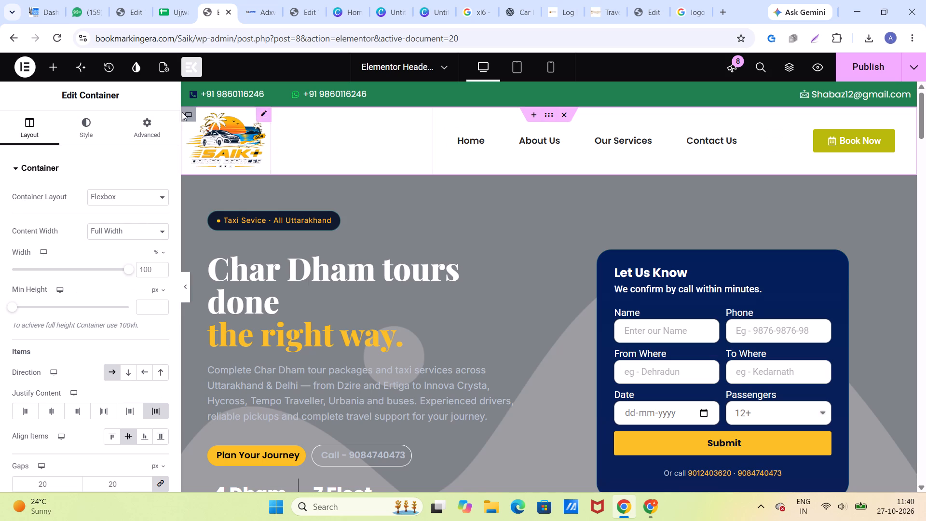
click(93, 125)
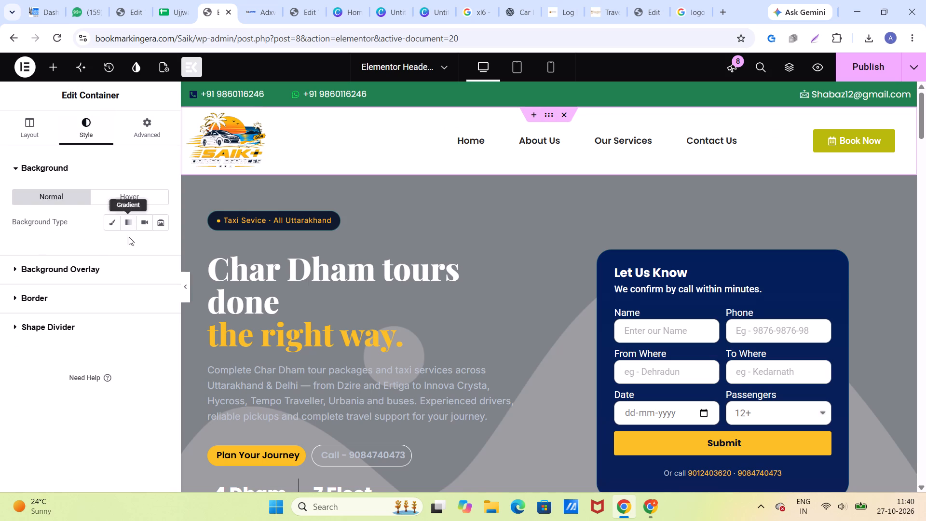
click(117, 218)
click(159, 247)
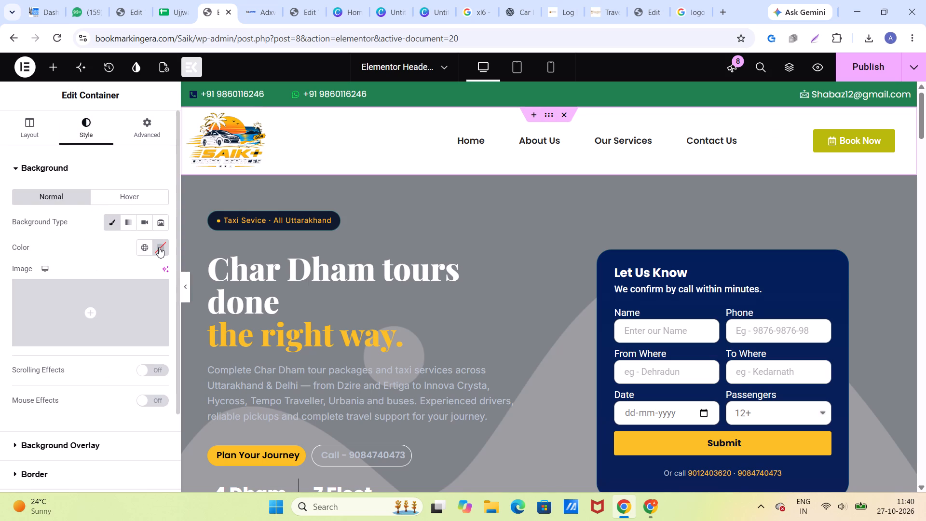
drag(173, 396, 184, 396)
click(176, 338)
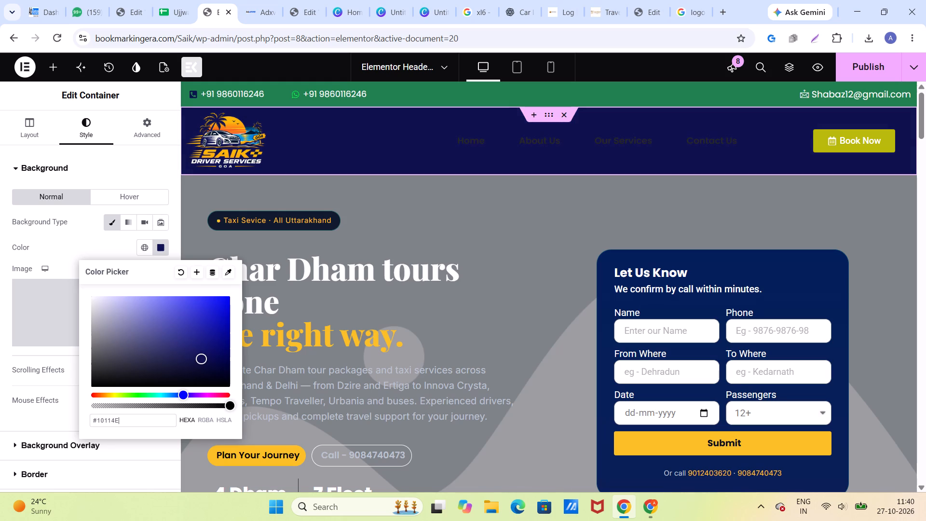
click(77, 234)
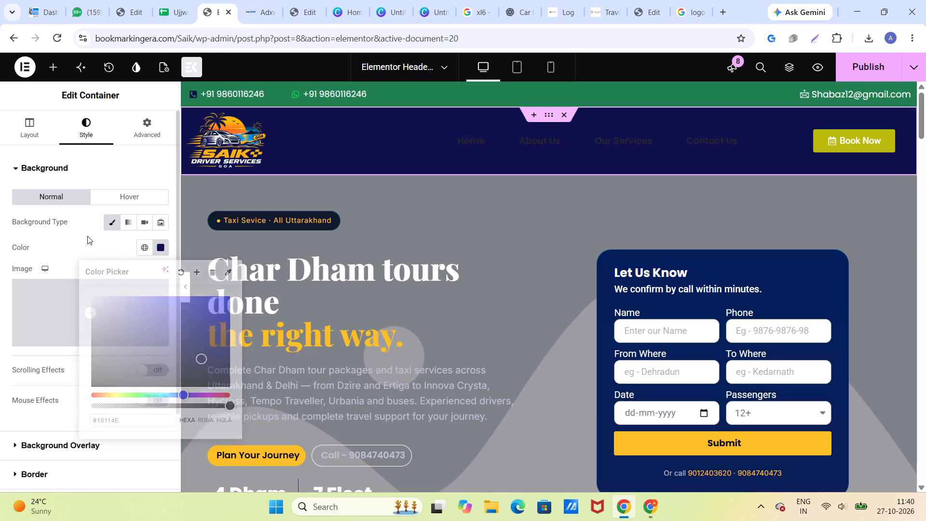
Set the header navigation menu's normal text colour to white, #FFFFFF.
click(482, 152)
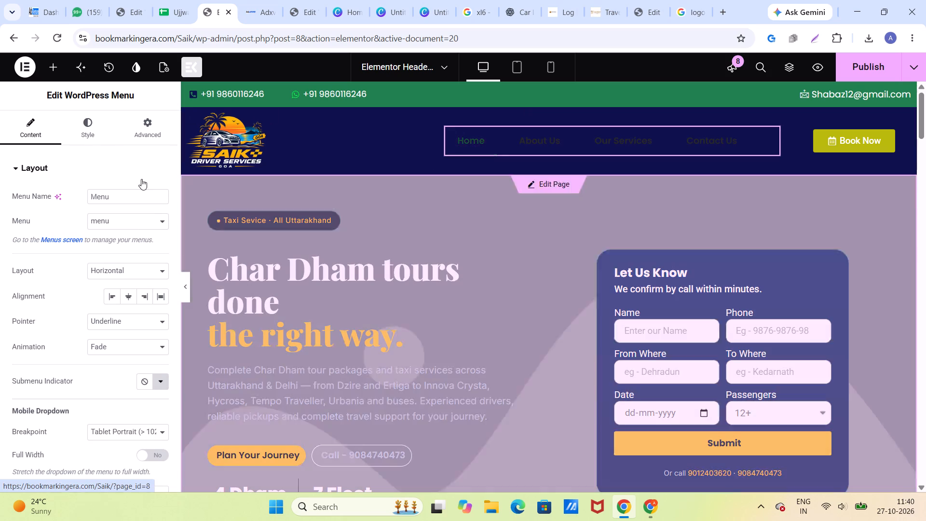
click(99, 135)
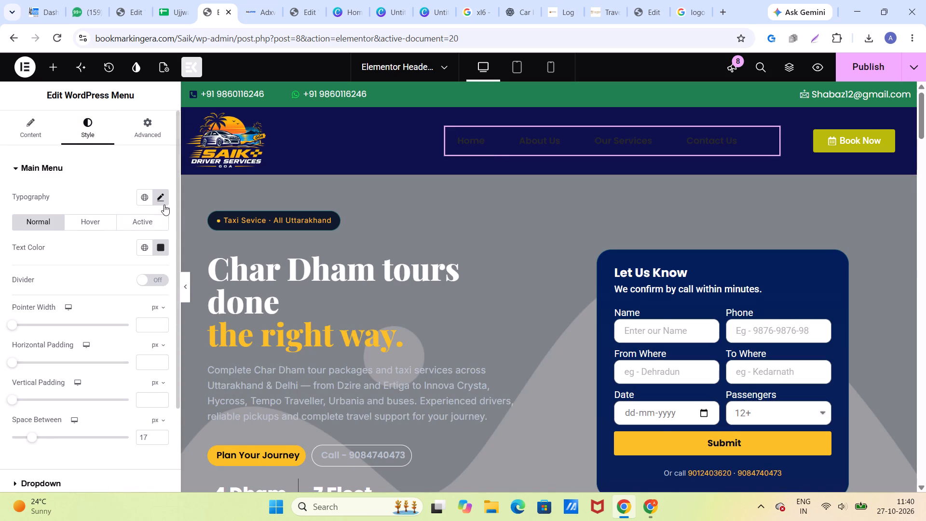
click(158, 250)
drag(145, 347, 95, 279)
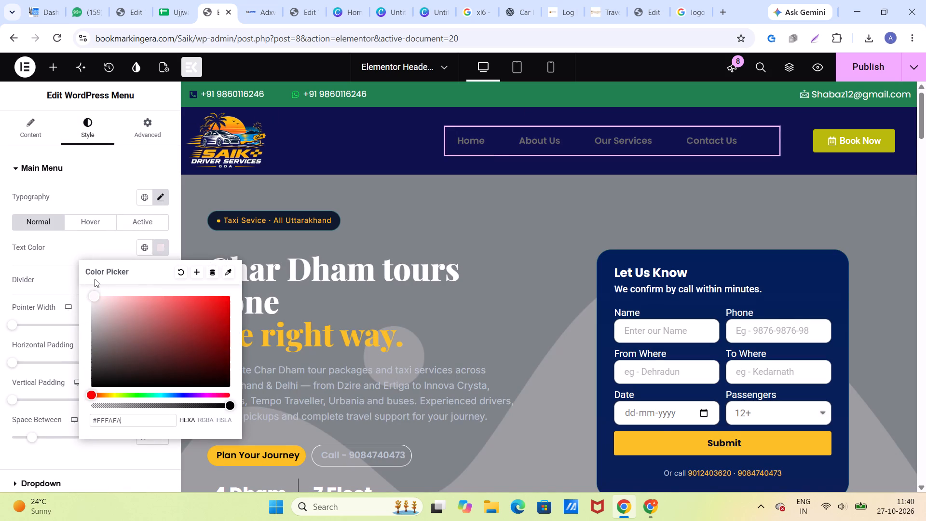
drag(95, 279, 76, 274)
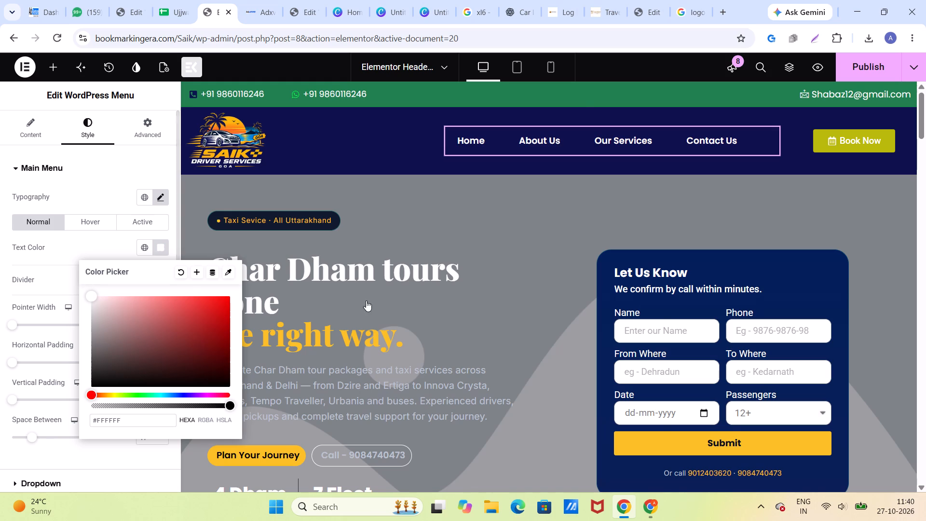
click(873, 142)
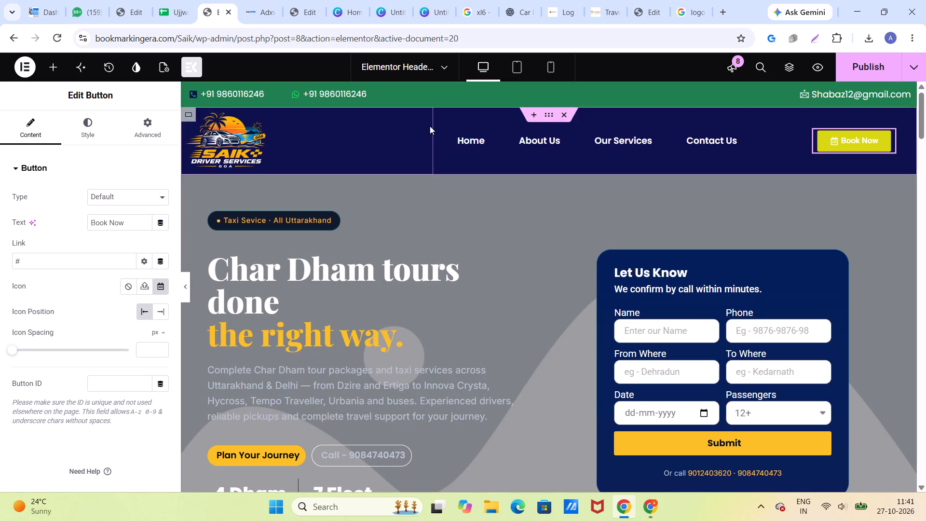
Change the contact top bar container's background colour to mustard yellow, #B9AD0CF7.
click(550, 89)
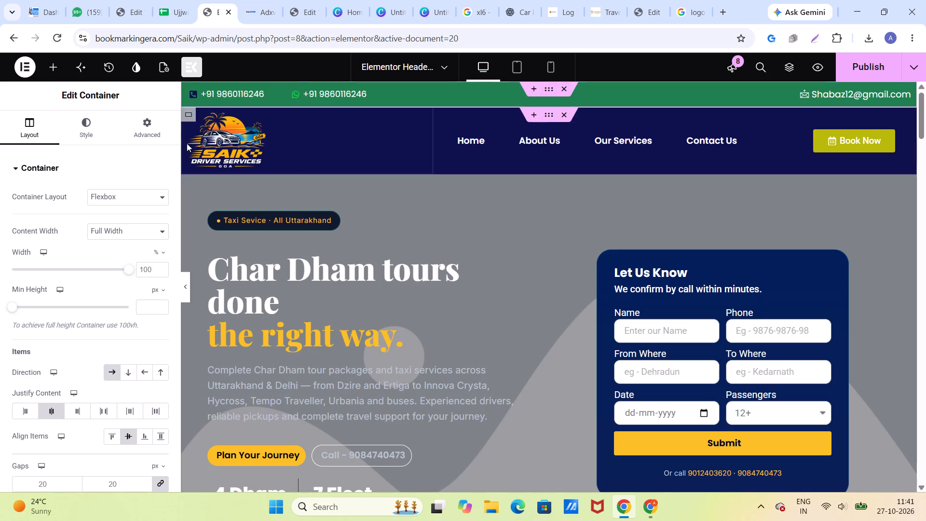
click(81, 114)
click(160, 246)
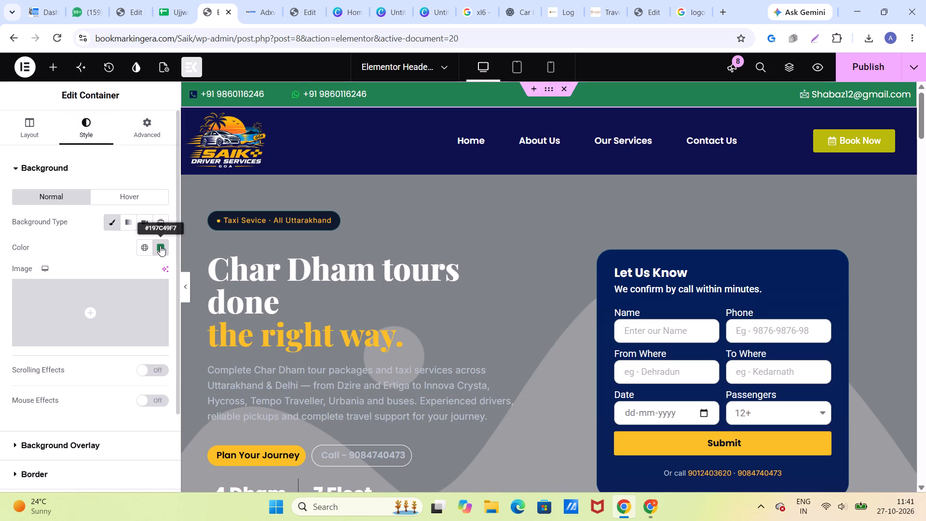
drag(136, 395, 113, 395)
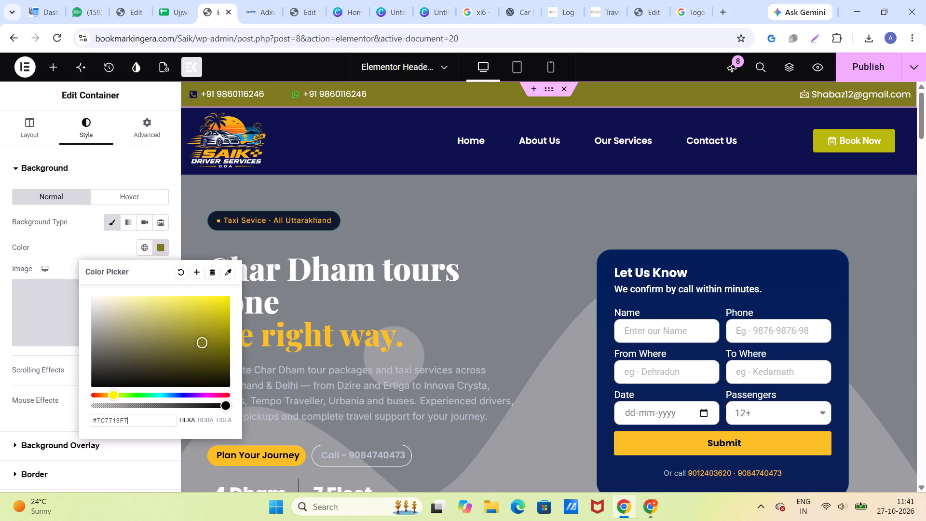
drag(113, 395, 114, 395)
click(147, 354)
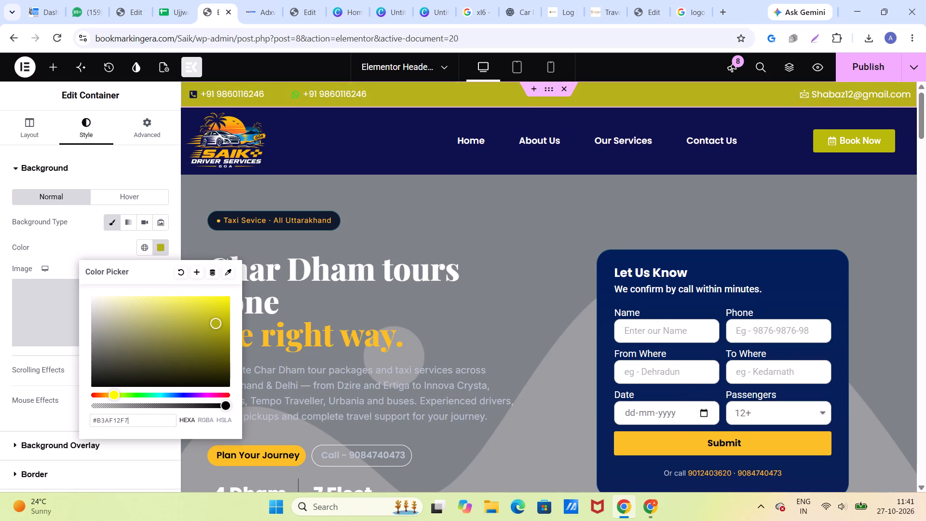
click(115, 394)
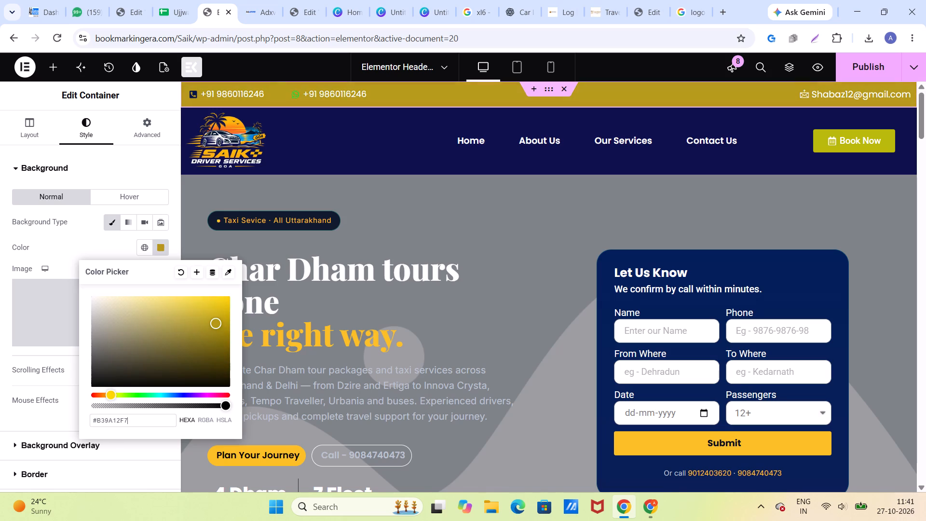
click(113, 397)
drag(177, 333, 202, 314)
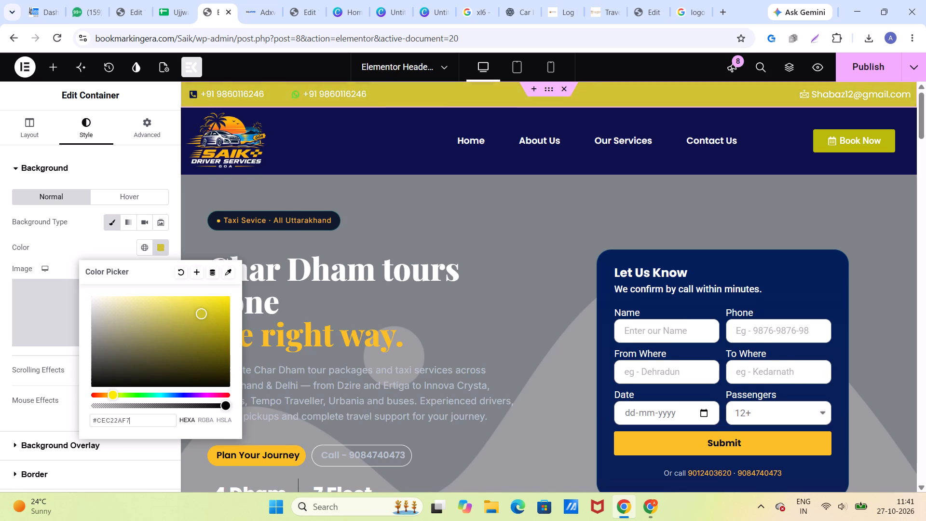
drag(202, 314, 224, 319)
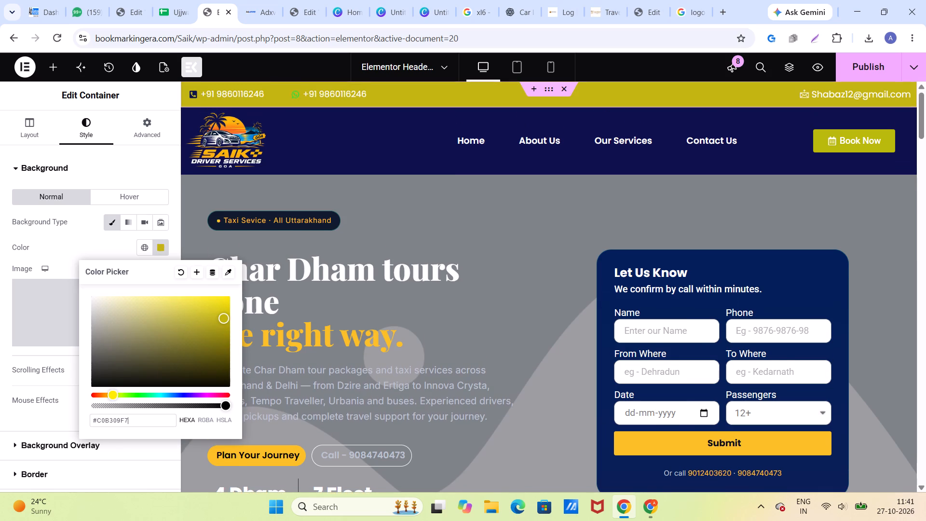
drag(224, 319, 221, 321)
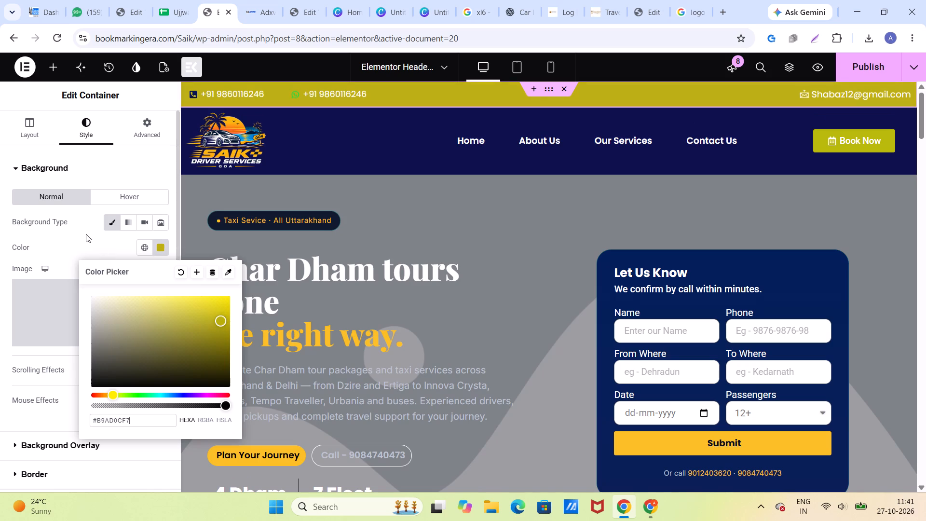
click(86, 234)
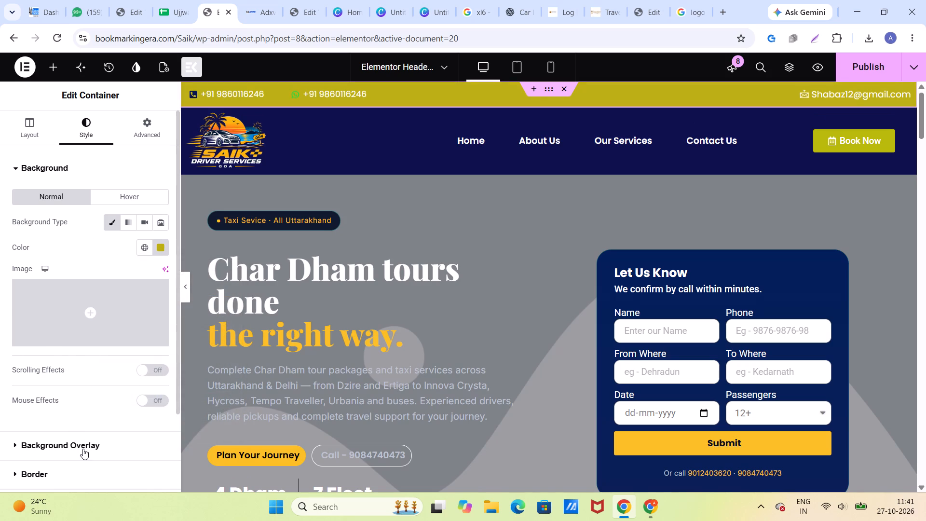
Add a classic background overlay in a dark amber-orange colour to the contact top bar container.
click(83, 449)
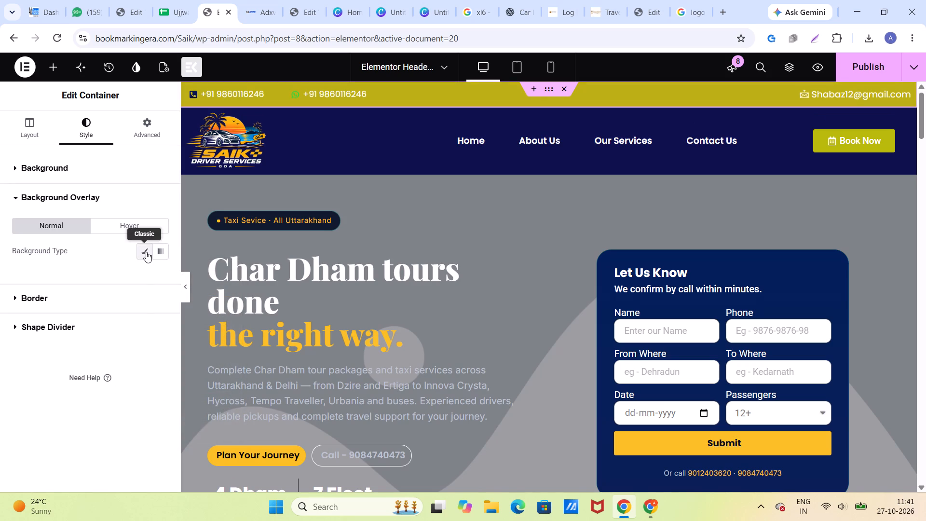
click(146, 252)
click(158, 279)
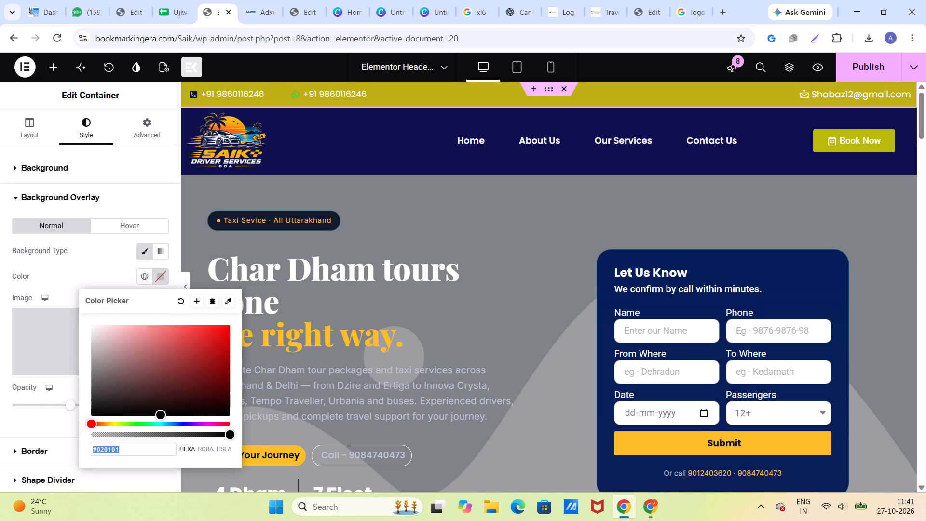
click(107, 425)
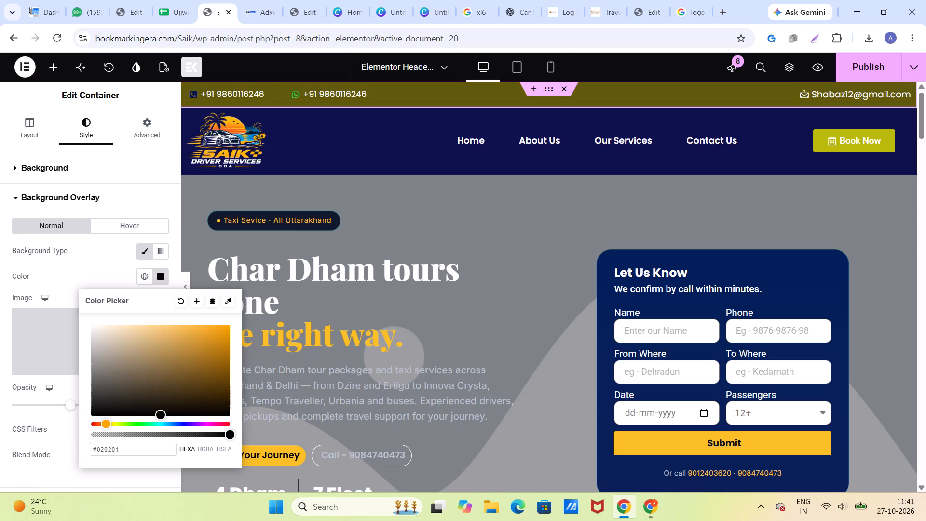
drag(164, 376, 211, 355)
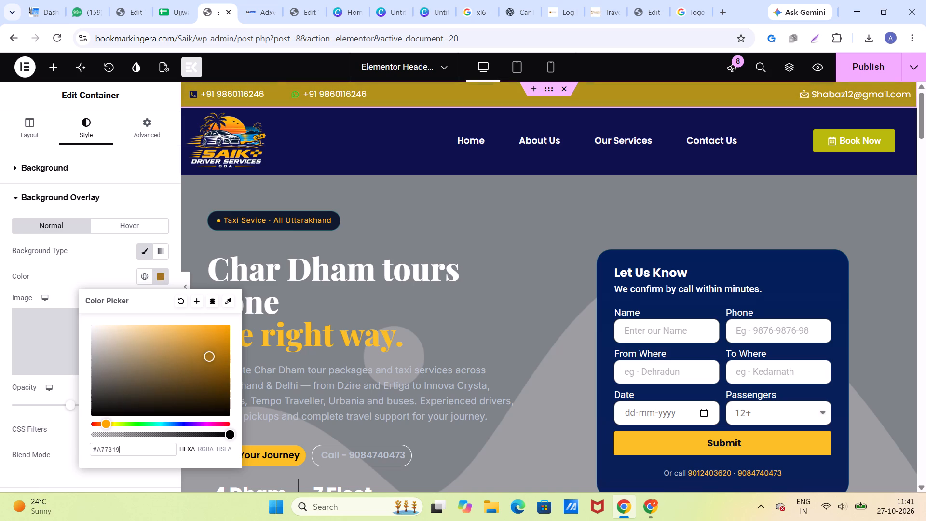
drag(211, 355, 227, 334)
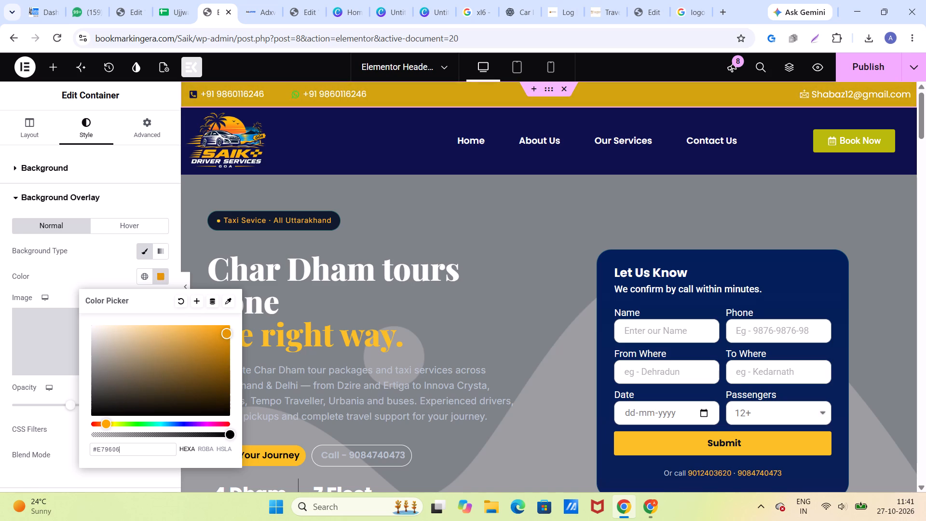
drag(227, 334, 222, 340)
drag(222, 340, 219, 342)
click(92, 265)
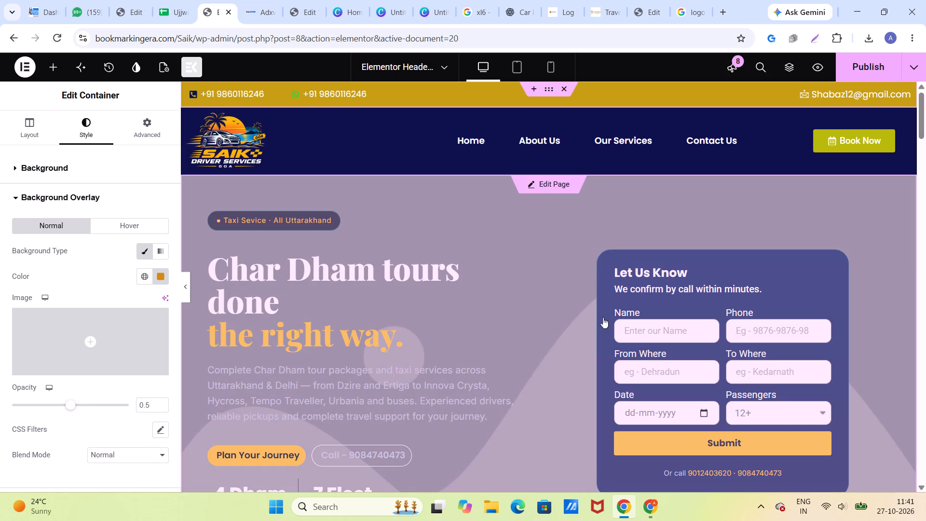
Publish the updated header template.
click(873, 69)
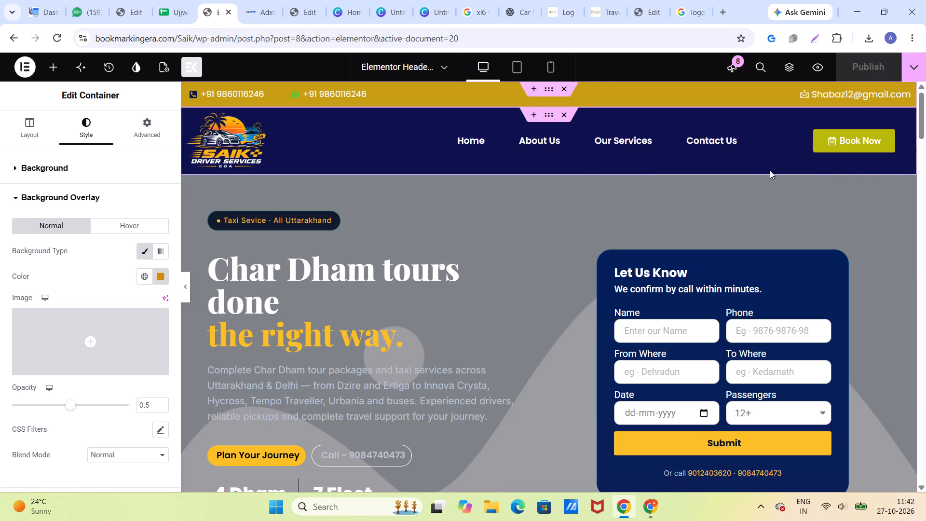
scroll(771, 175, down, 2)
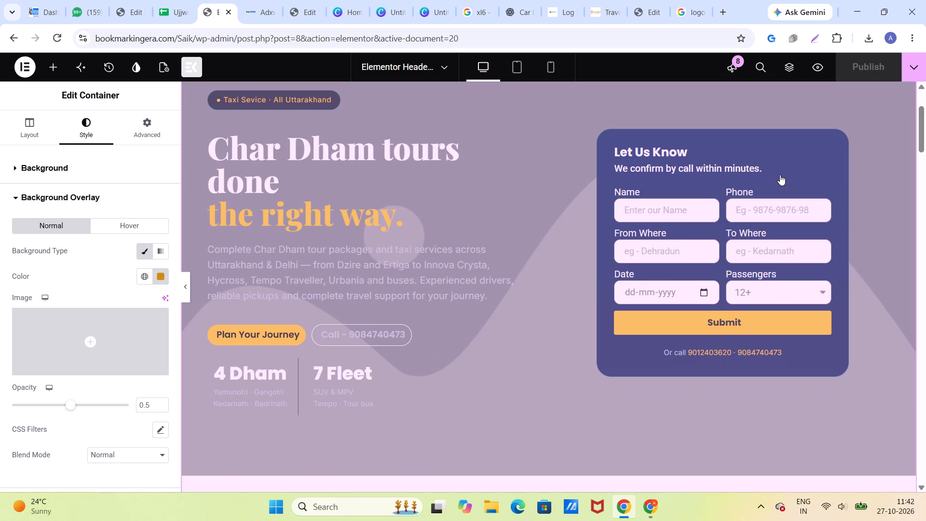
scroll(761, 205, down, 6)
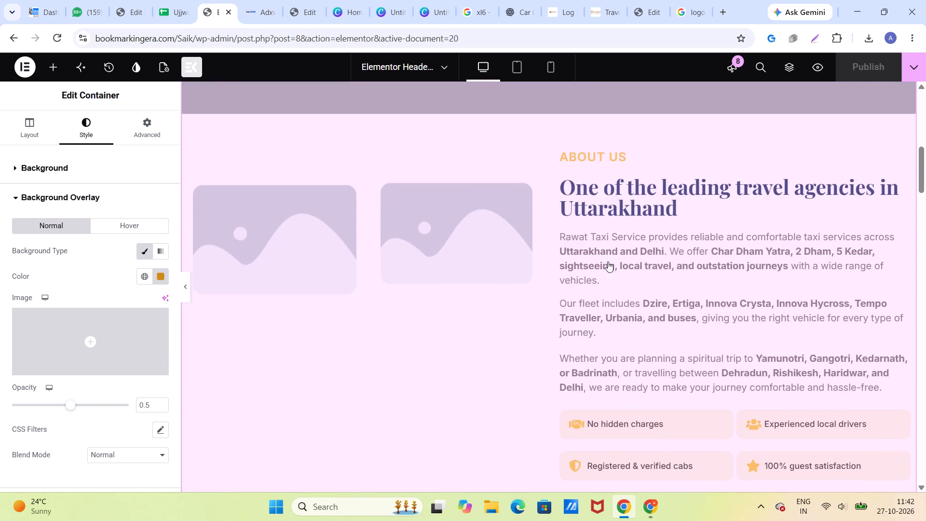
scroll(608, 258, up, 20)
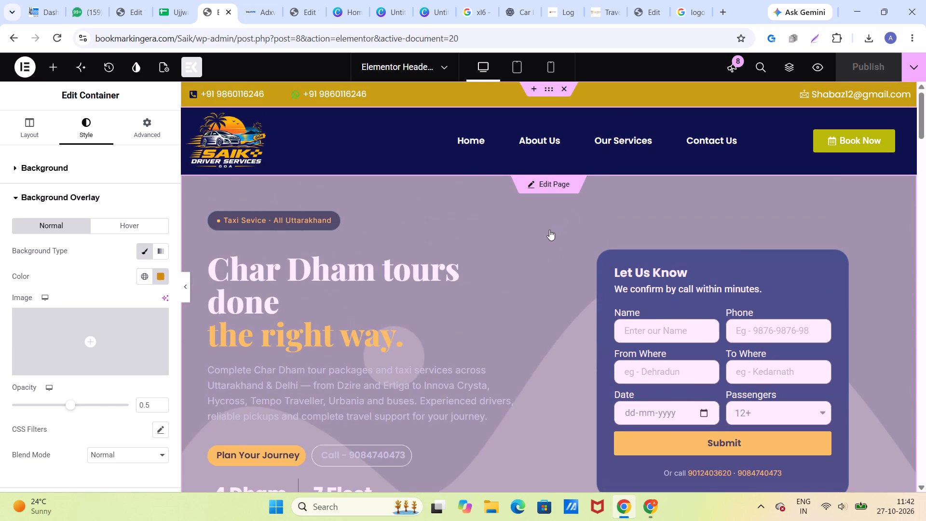
Review the page preview under the header, from the hero section to the About Us section.
scroll(542, 232, down, 7)
scroll(541, 234, up, 1)
scroll(541, 234, down, 1)
scroll(541, 234, up, 1)
scroll(541, 234, down, 2)
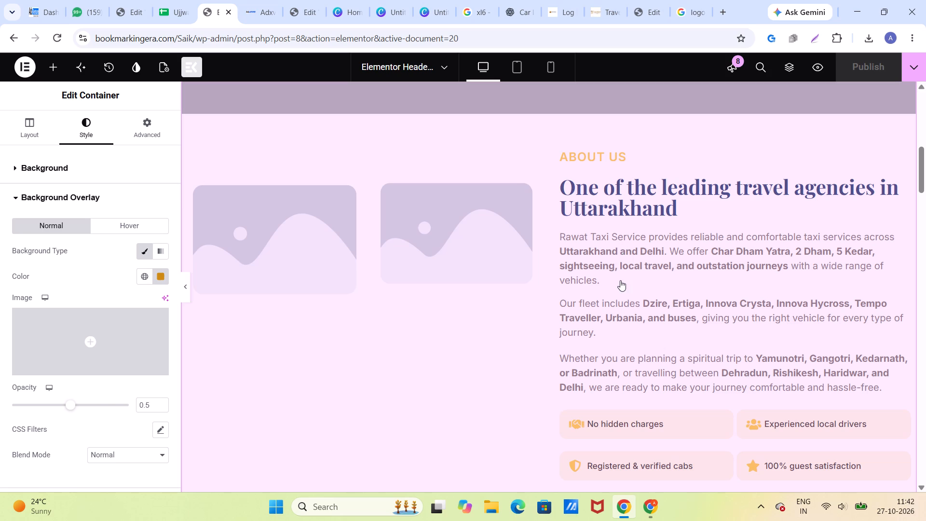
scroll(620, 283, up, 2)
scroll(620, 283, down, 1)
scroll(620, 283, up, 16)
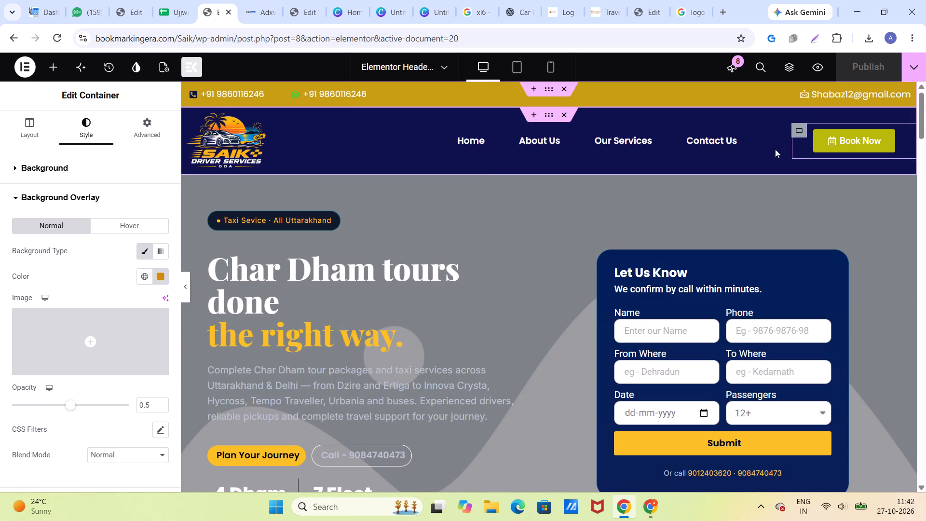
Set the size of the phone icon in the contact top bar's first icon list to 18 px.
click(215, 93)
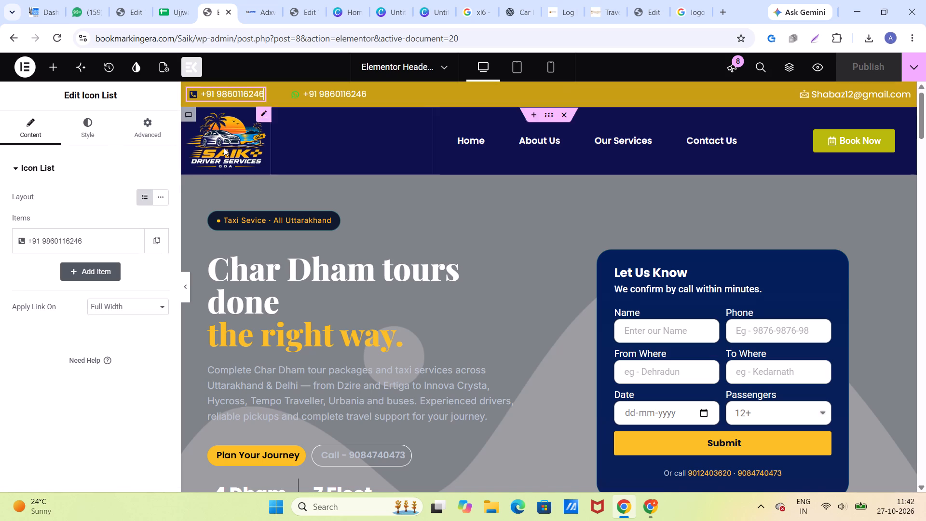
click(81, 173)
click(61, 166)
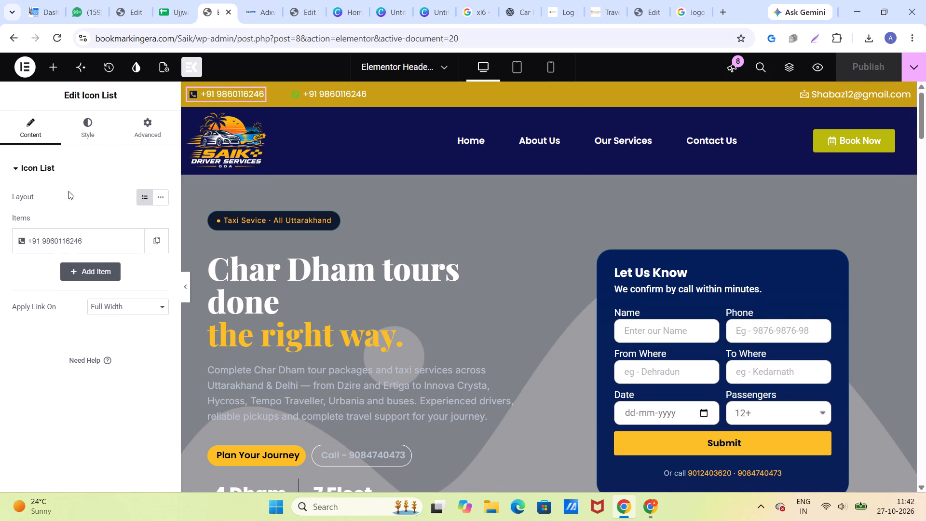
click(87, 129)
click(41, 309)
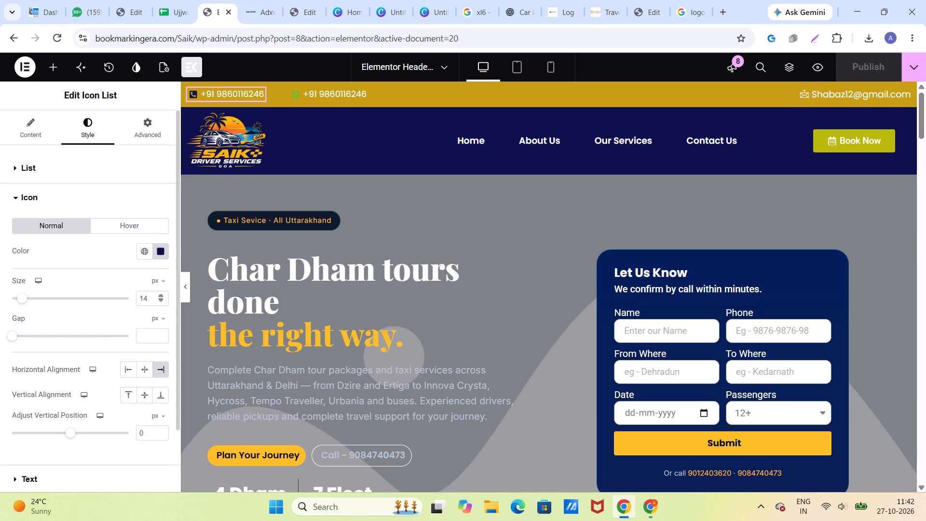
click(161, 296)
click(160, 296)
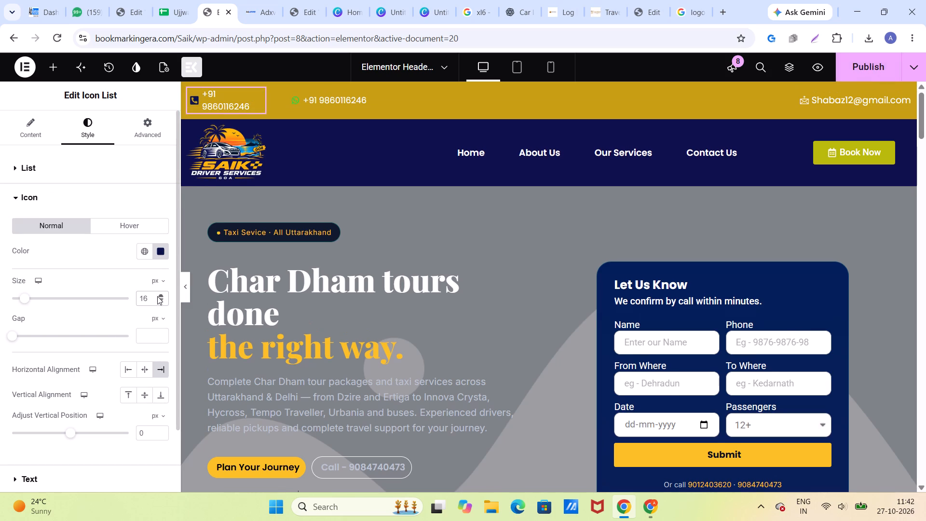
triple_click(157, 296)
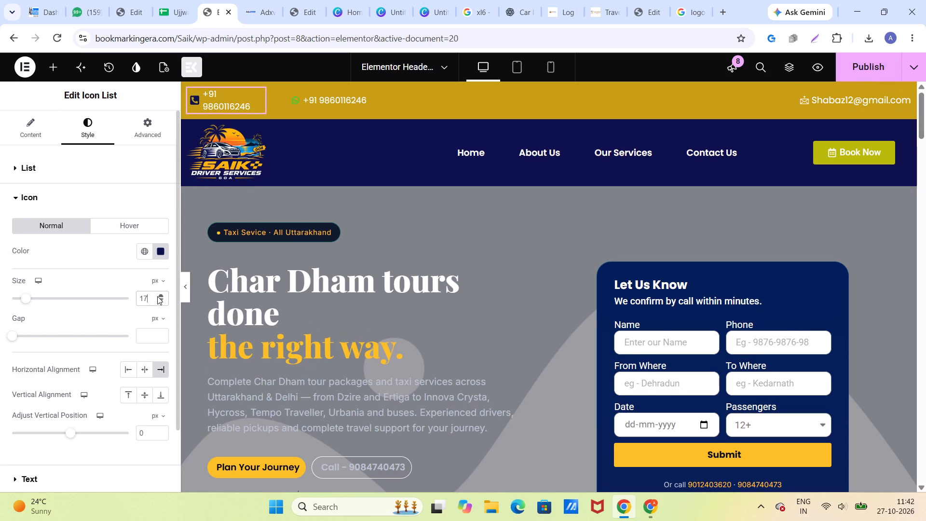
click(159, 300)
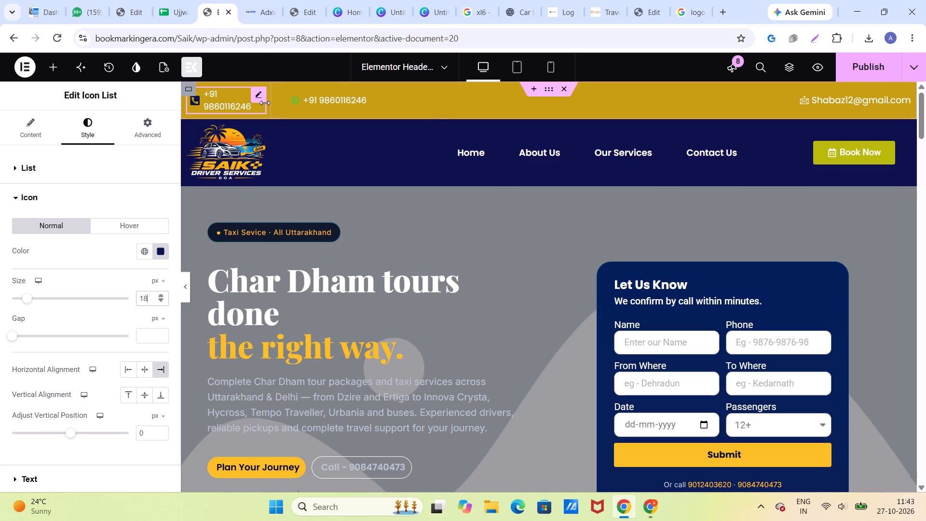
Widen the first phone number's column slightly in the contact top bar so the number fits on one line.
drag(269, 108, 275, 113)
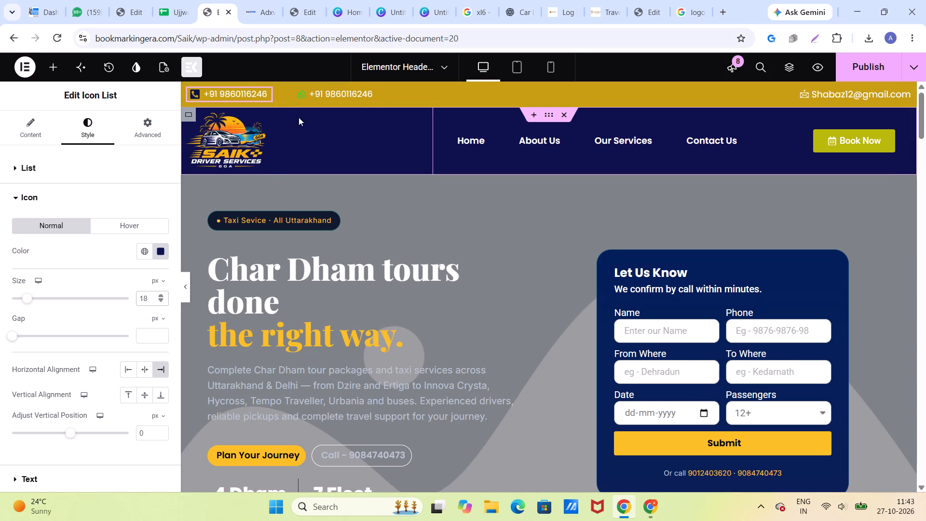
Set the size of the green WhatsApp icon beside the second number in the contact top bar to 18 px.
click(313, 96)
click(88, 126)
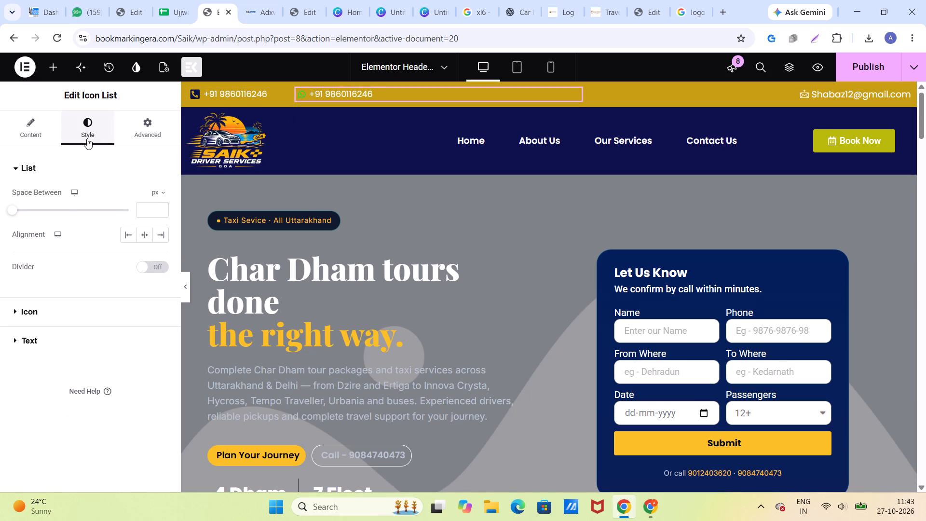
click(45, 308)
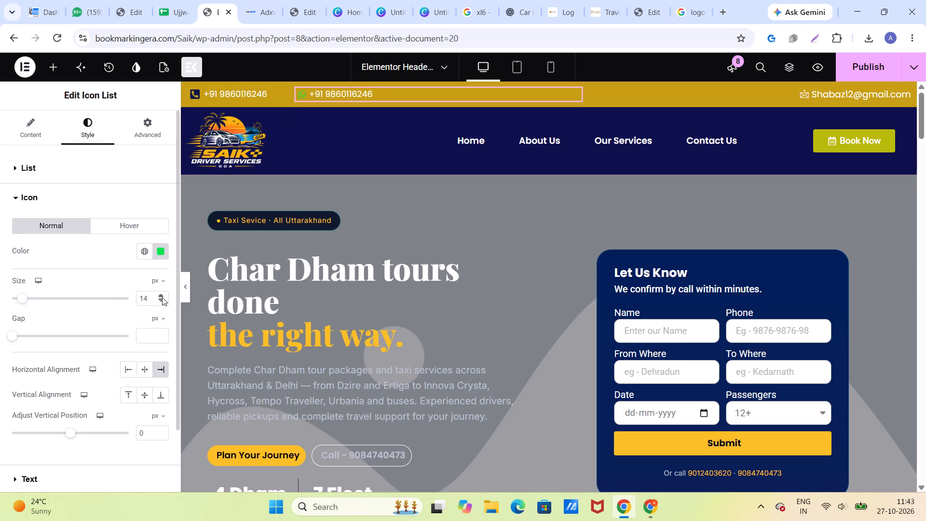
triple_click(162, 297)
click(160, 296)
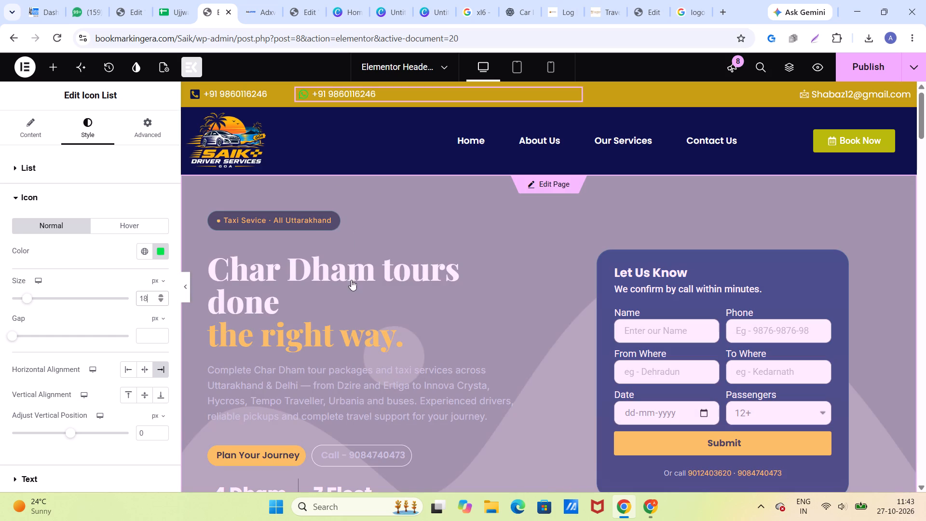
Publish the header template with the resized contact icons.
click(857, 69)
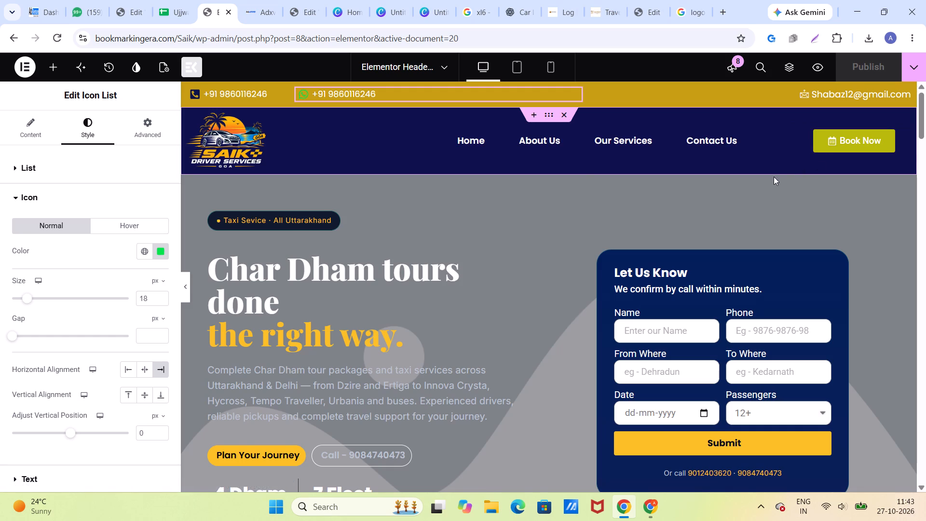
Open the email item of the contact top bar's icon list and select its text for editing.
scroll(704, 185, down, 3)
scroll(563, 318, up, 6)
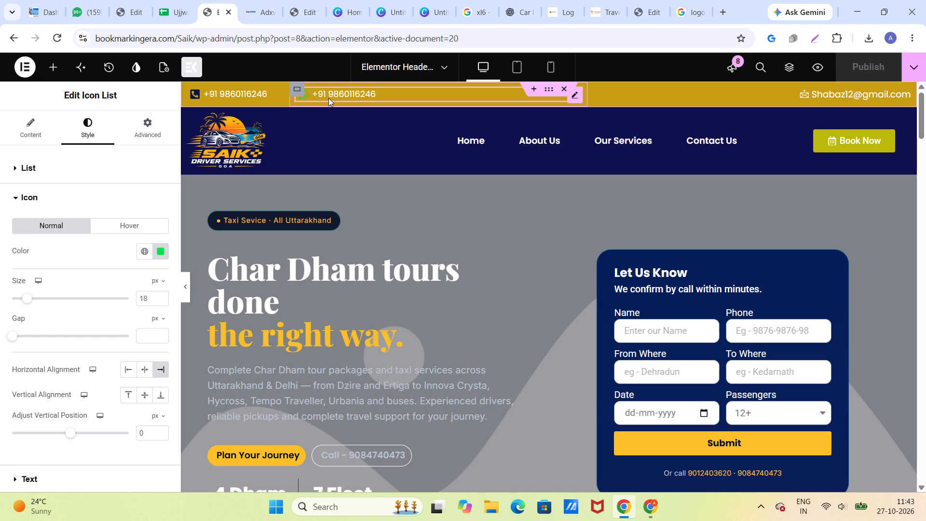
click(815, 96)
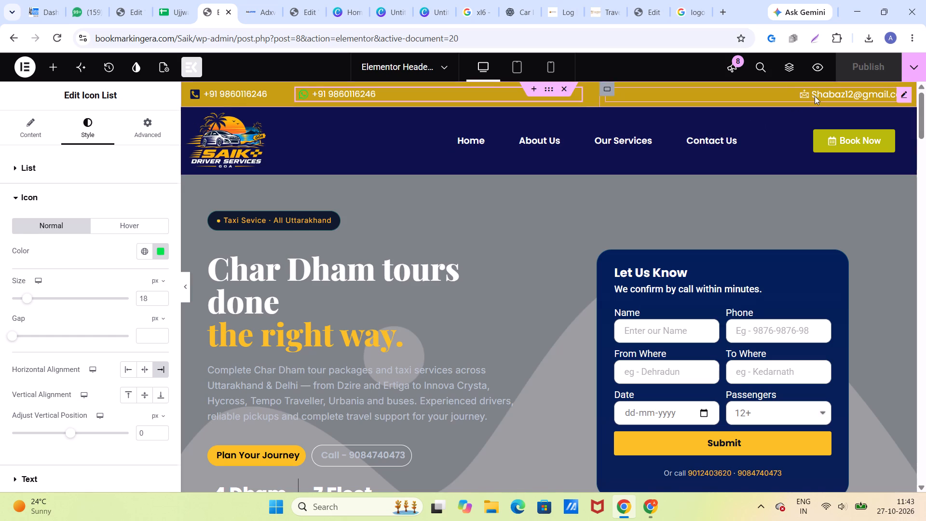
click(98, 233)
drag(110, 283, 74, 283)
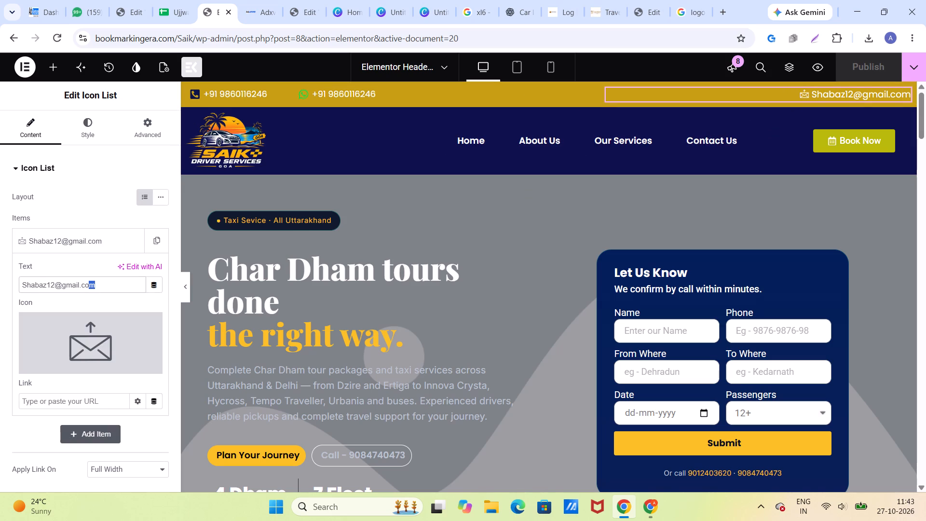
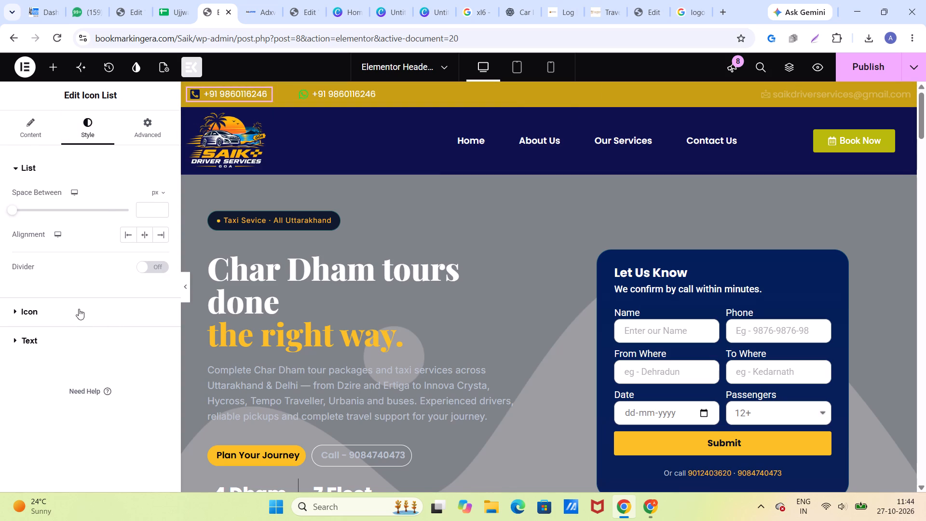
Link the phone item in the contact top bar to a dynamic Contact URL of type Tel.
click(41, 129)
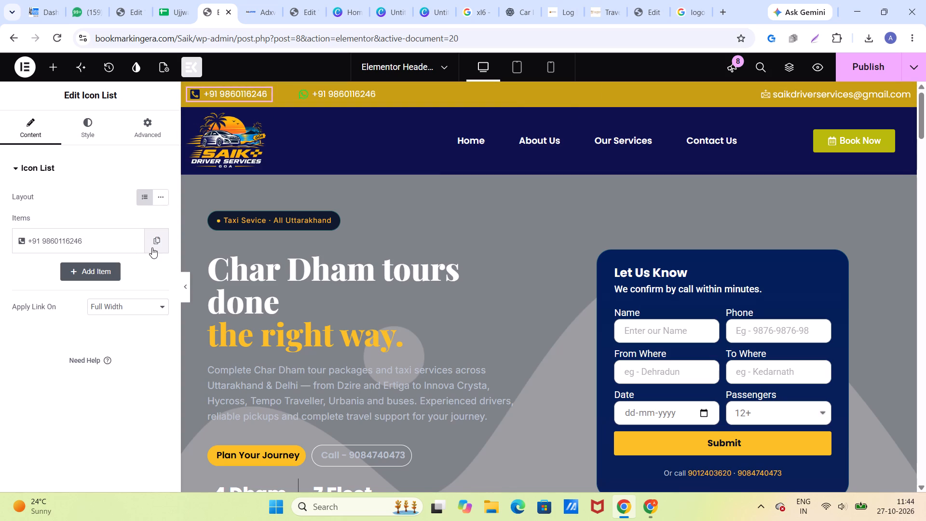
click(94, 238)
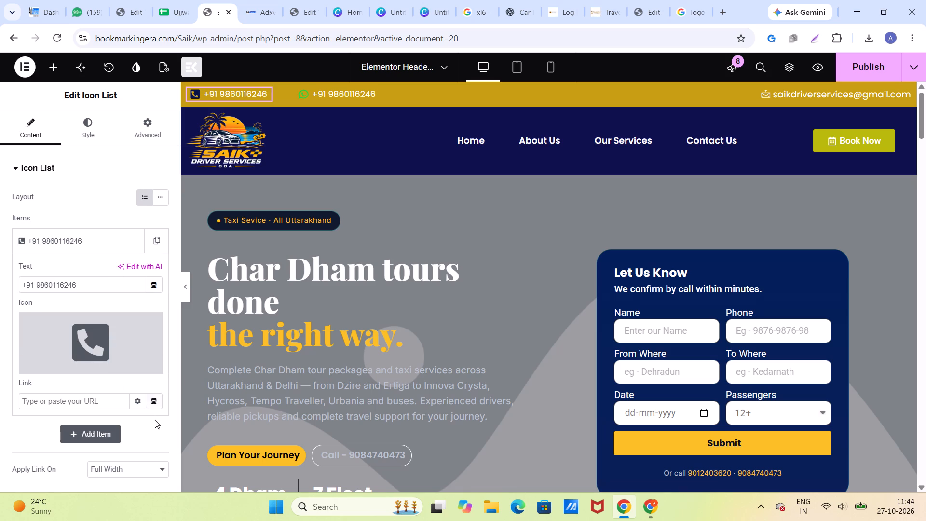
click(155, 394)
scroll(100, 292, down, 5)
click(70, 312)
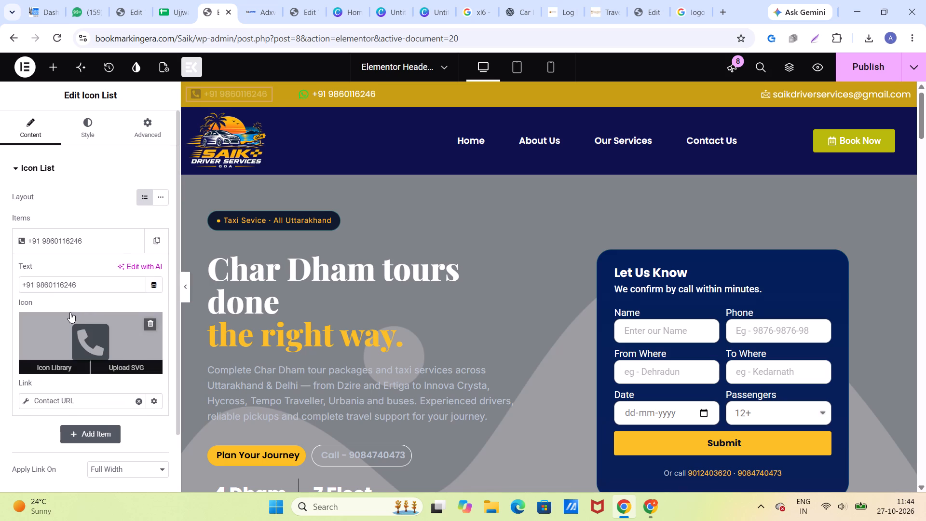
click(87, 286)
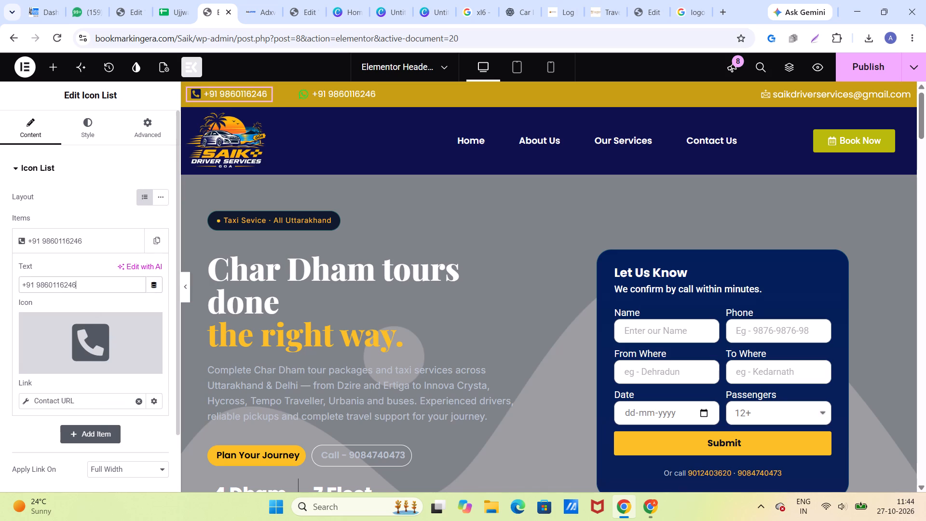
click(93, 404)
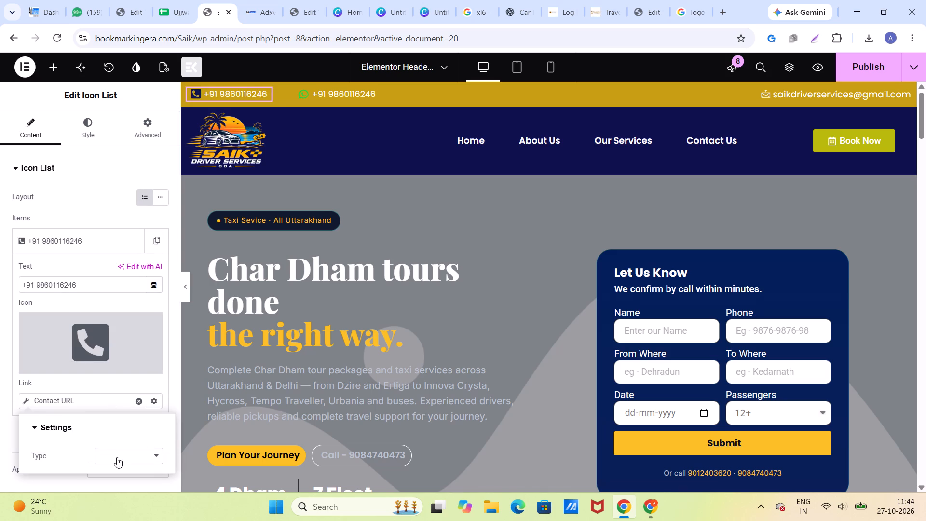
click(117, 457)
click(116, 326)
Fill the phone item's Tel link number with the displayed phone number, without the +91 prefix.
scroll(119, 336, down, 1)
click(115, 482)
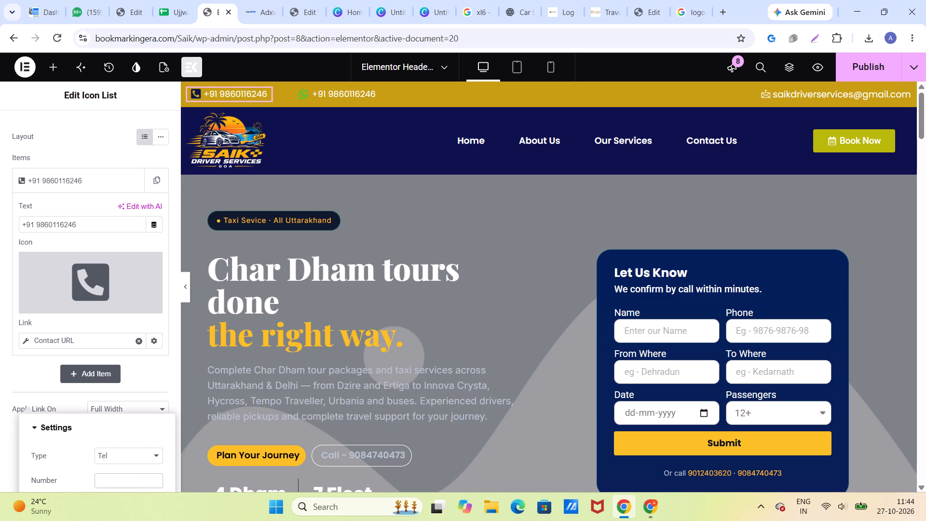
key(ctrl+v)
click(136, 477)
key(ctrl+a)
key(BackSpace)
drag(86, 222, 42, 221)
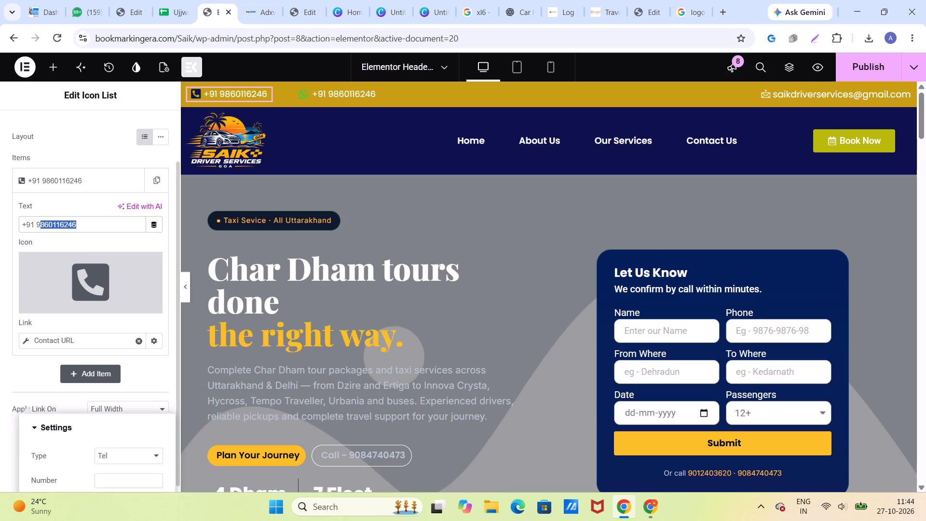
drag(42, 221, 38, 226)
key(ctrl+c)
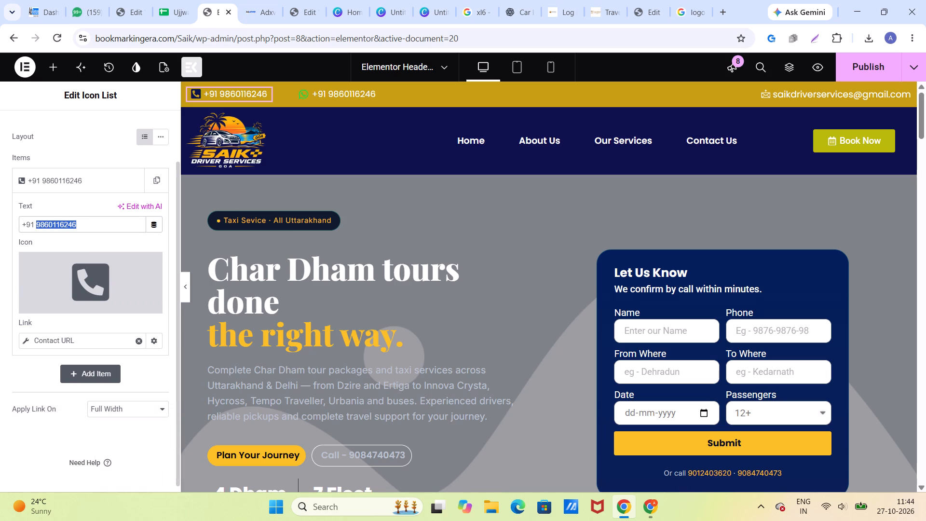
click(108, 342)
click(124, 418)
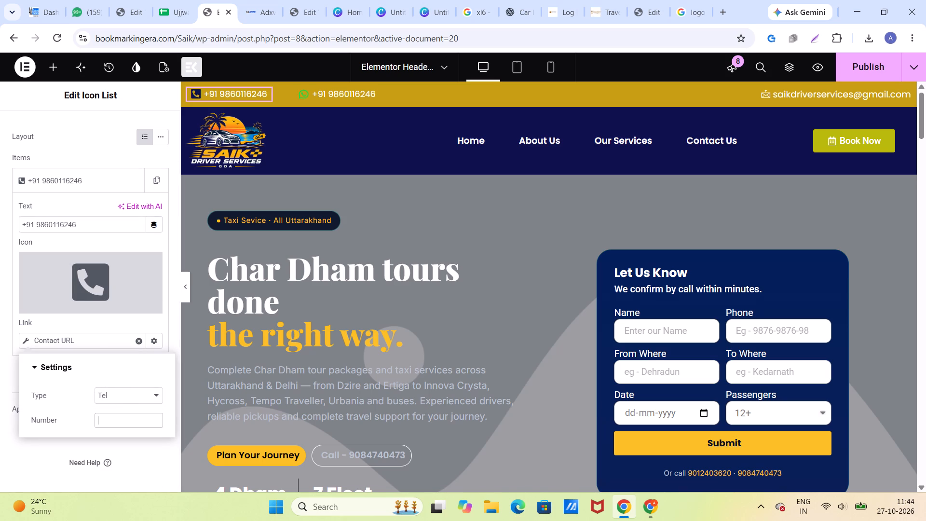
key(ctrl+v)
Link the top bar's WhatsApp item to a dynamic Contact URL of type WhatsApp, using its displayed number without +91.
click(350, 98)
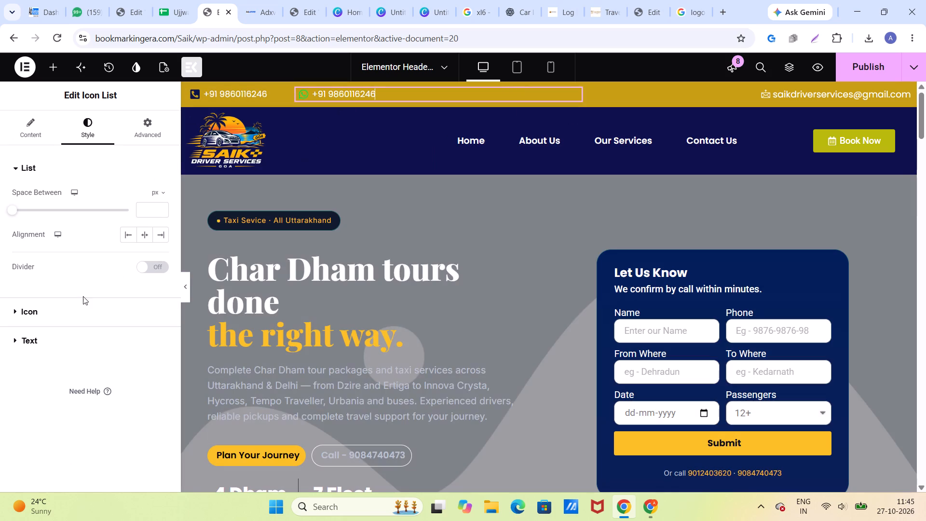
click(37, 123)
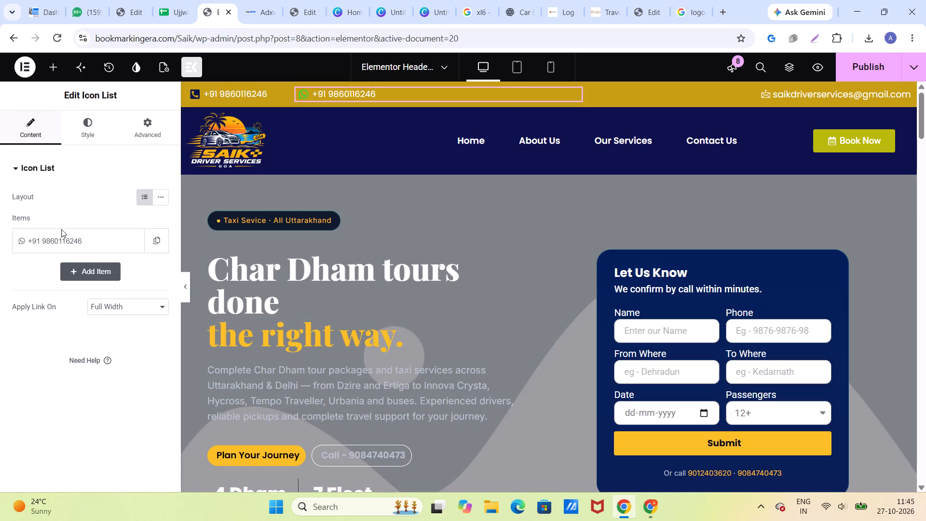
click(65, 242)
drag(80, 286, 38, 288)
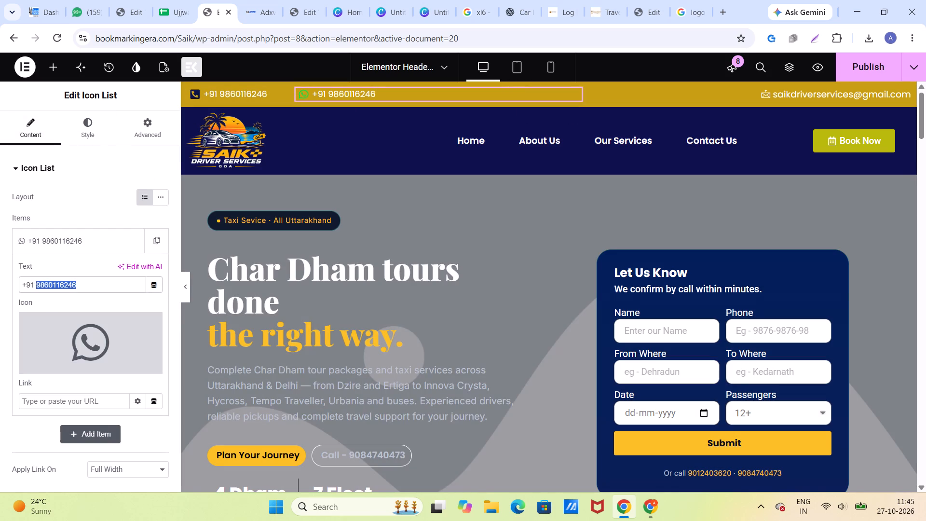
key(ctrl+c)
click(155, 401)
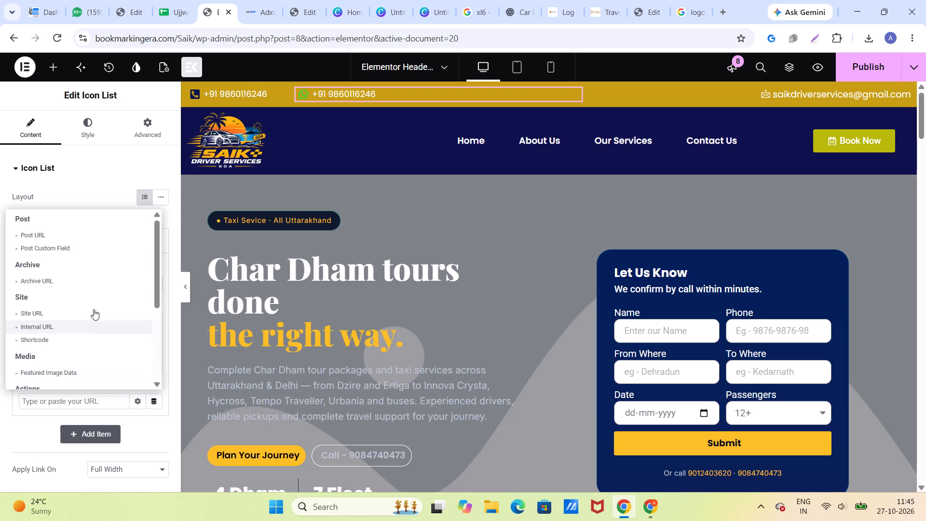
scroll(92, 308, down, 7)
click(66, 314)
click(82, 403)
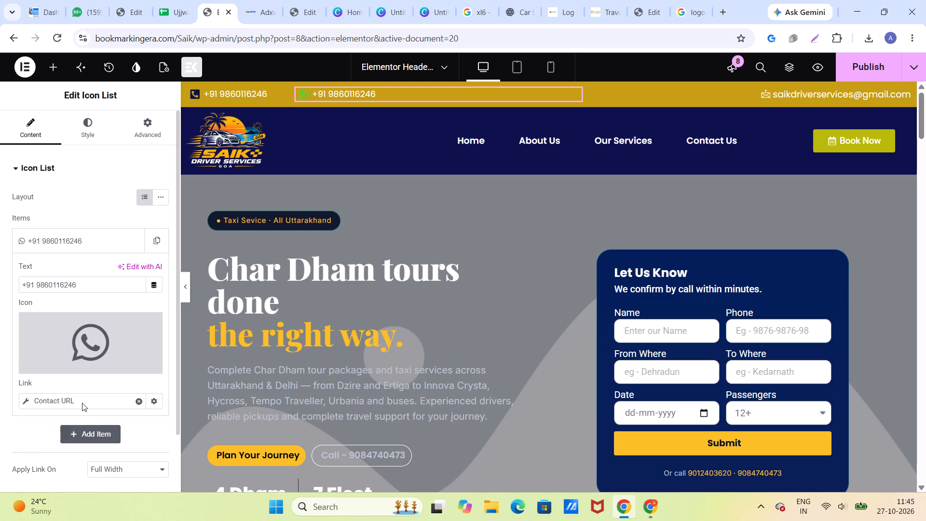
click(114, 452)
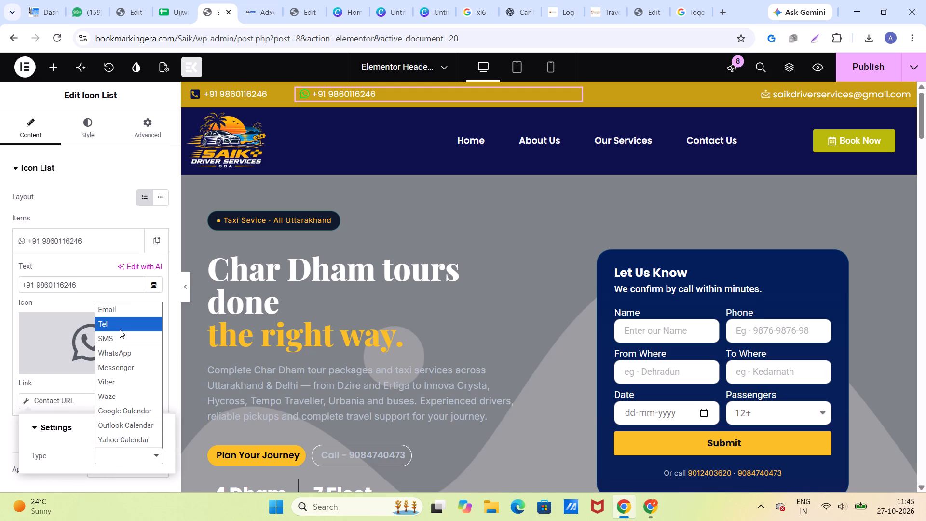
click(122, 352)
scroll(114, 449, down, 1)
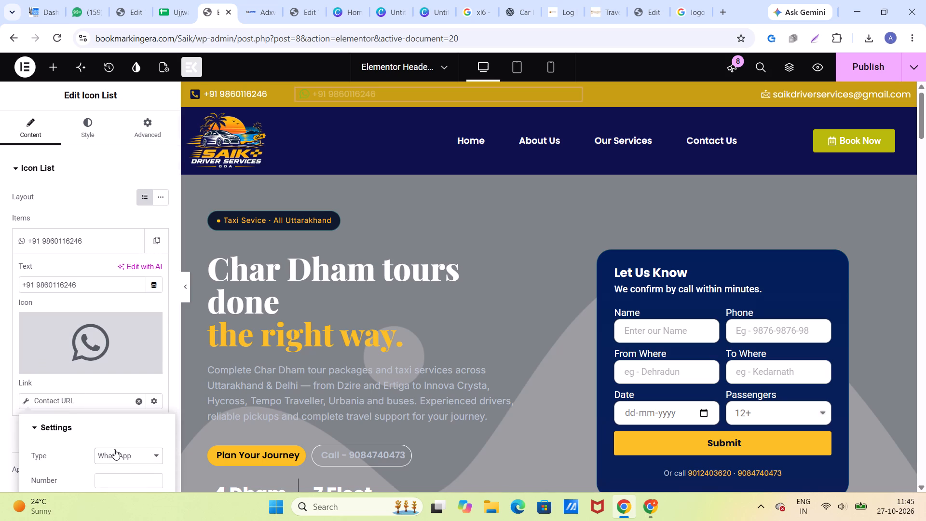
click(113, 477)
key(ctrl+v)
Publish the header template with the new contact links.
click(849, 70)
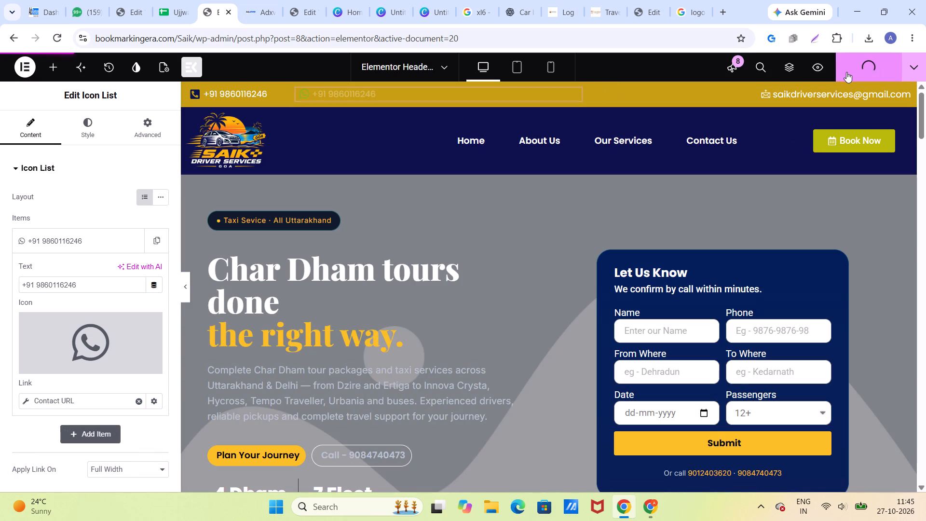
Copy the top bar's displayed email address and link the email item to a dynamic Contact URL.
click(831, 95)
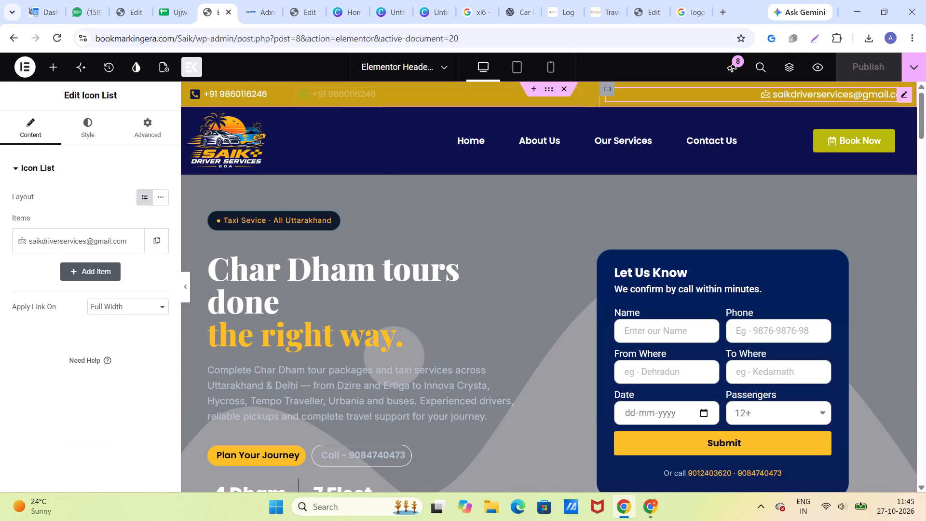
click(96, 243)
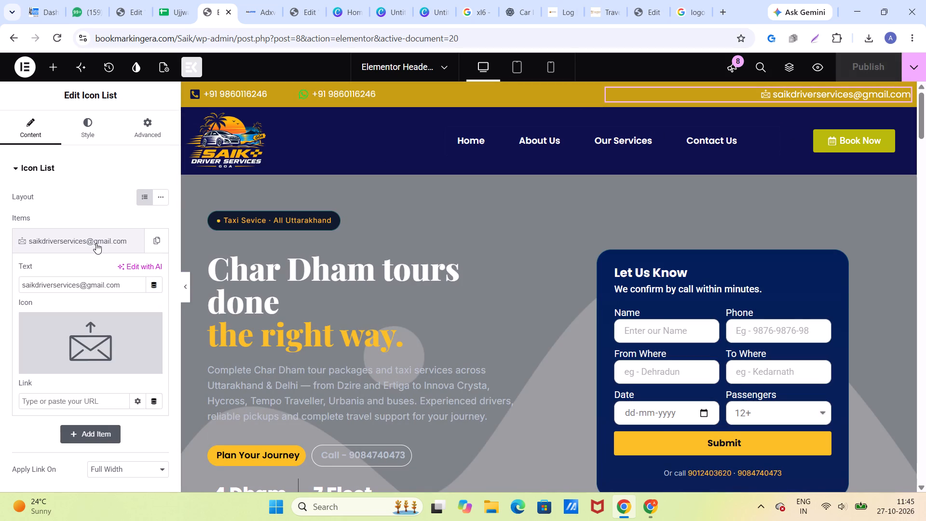
drag(127, 288, 11, 303)
key(ctrl+c)
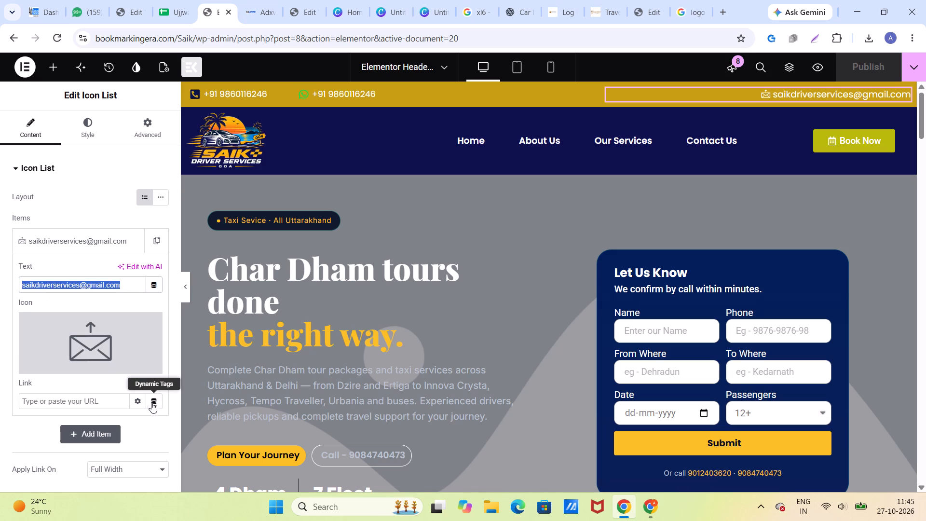
click(150, 400)
scroll(82, 287, down, 3)
scroll(81, 287, up, 1)
scroll(81, 287, down, 3)
click(48, 316)
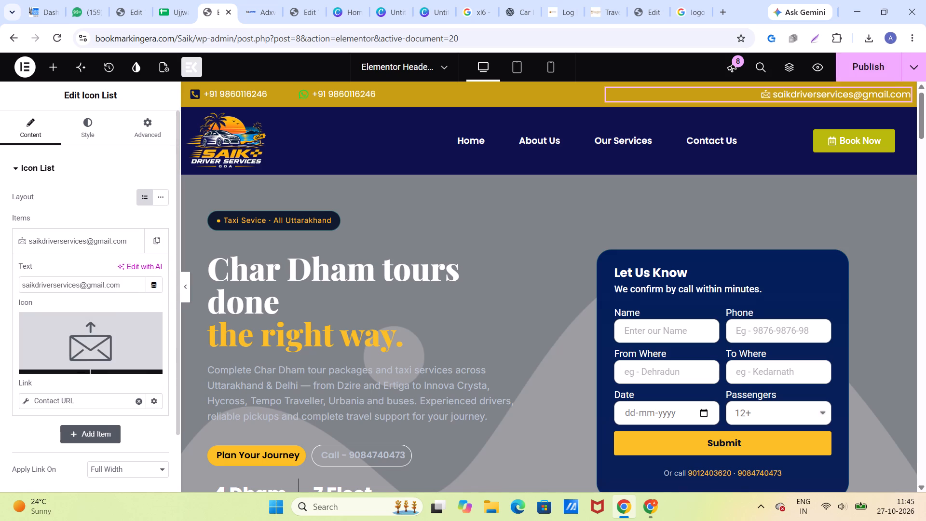
click(96, 399)
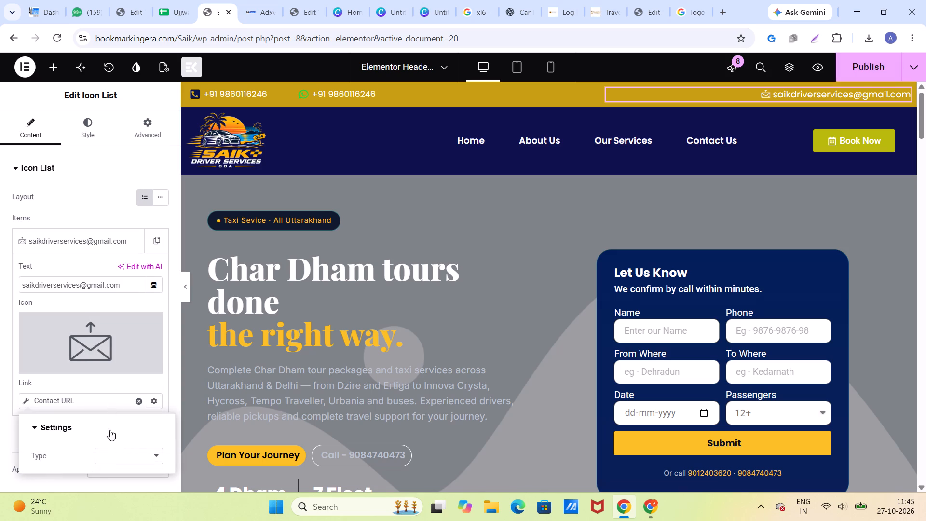
Set the contact bar email item's Contact URL link to the Email type with the business email address.
click(113, 451)
click(117, 310)
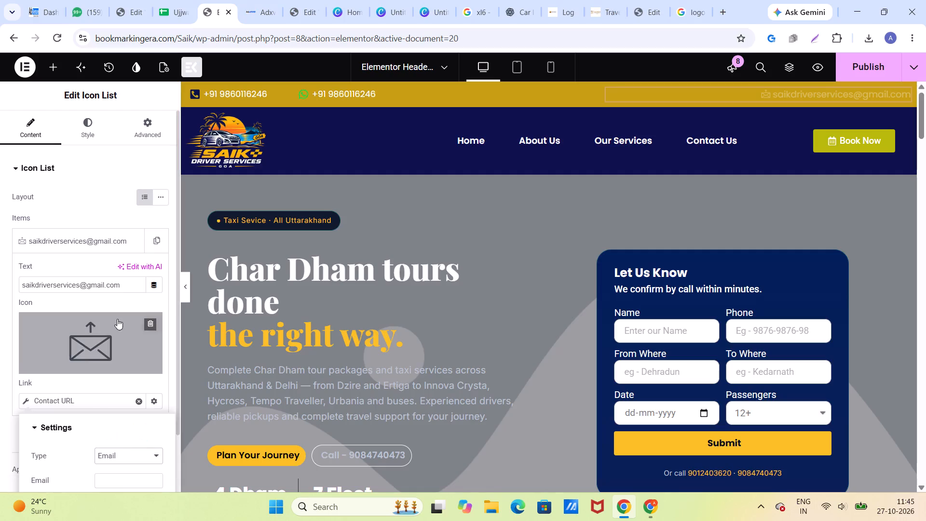
click(111, 482)
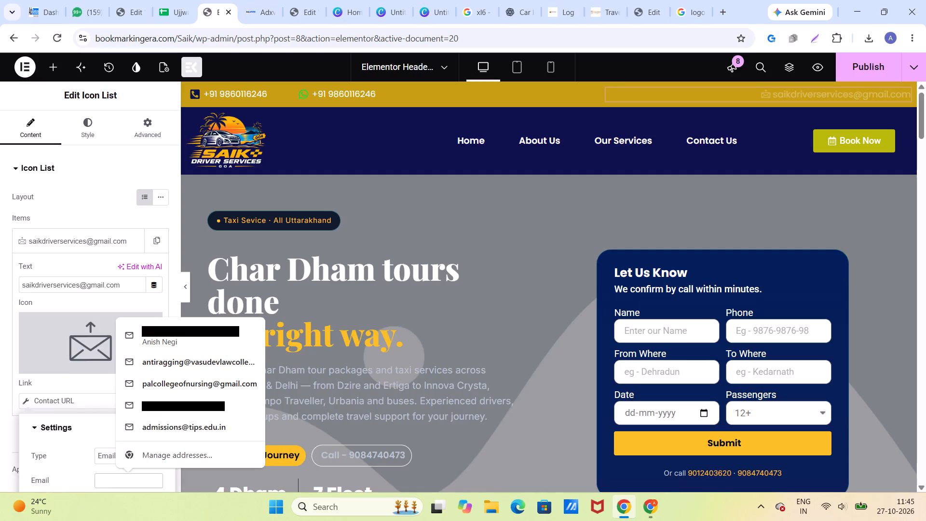
key(ctrl+v)
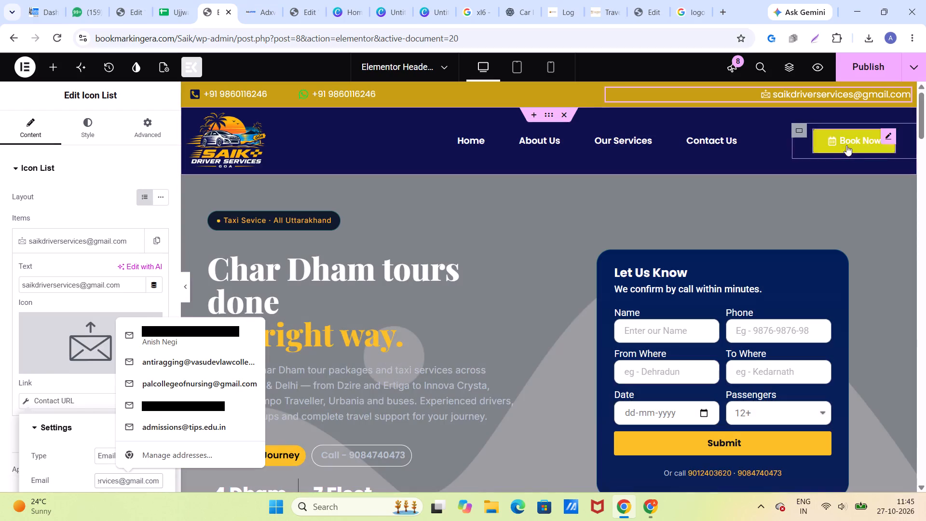
click(75, 192)
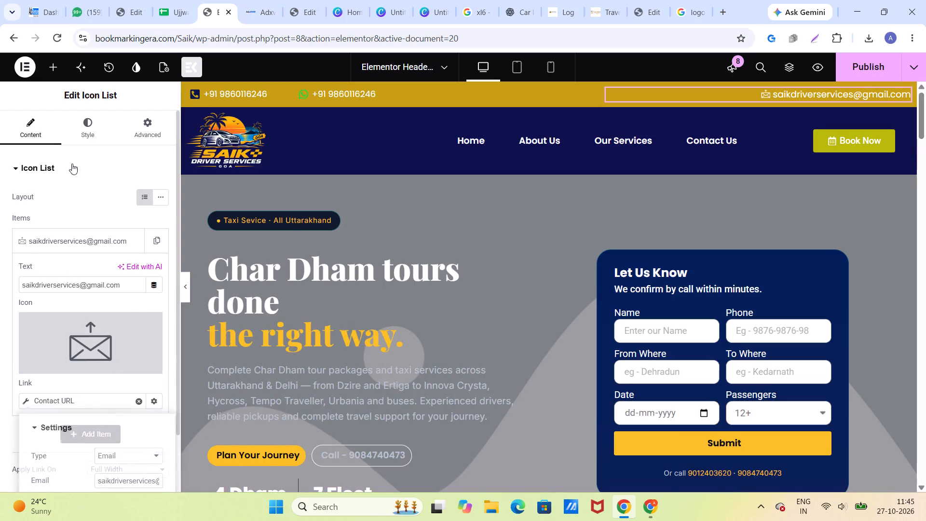
click(53, 165)
click(53, 165)
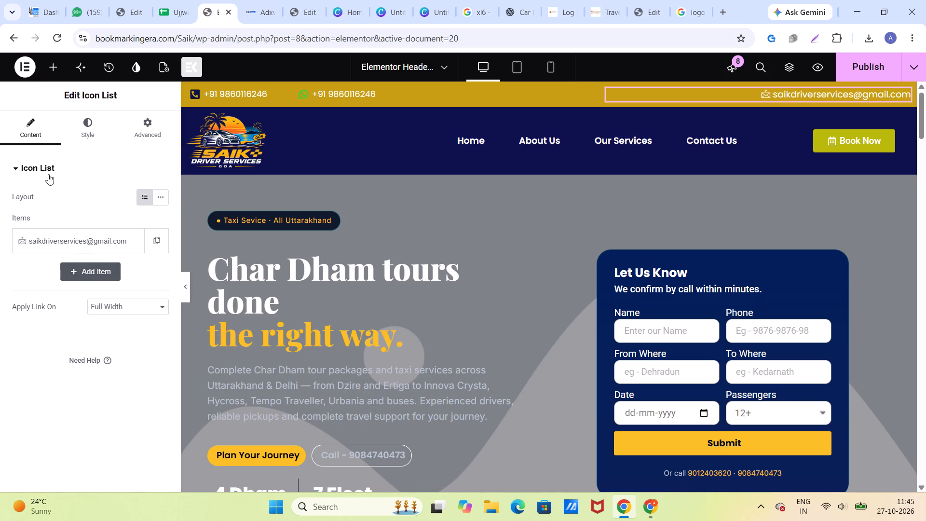
Search the icon library for "mail" and replace the email item's icon with the open-envelope letter icon.
click(57, 245)
click(64, 321)
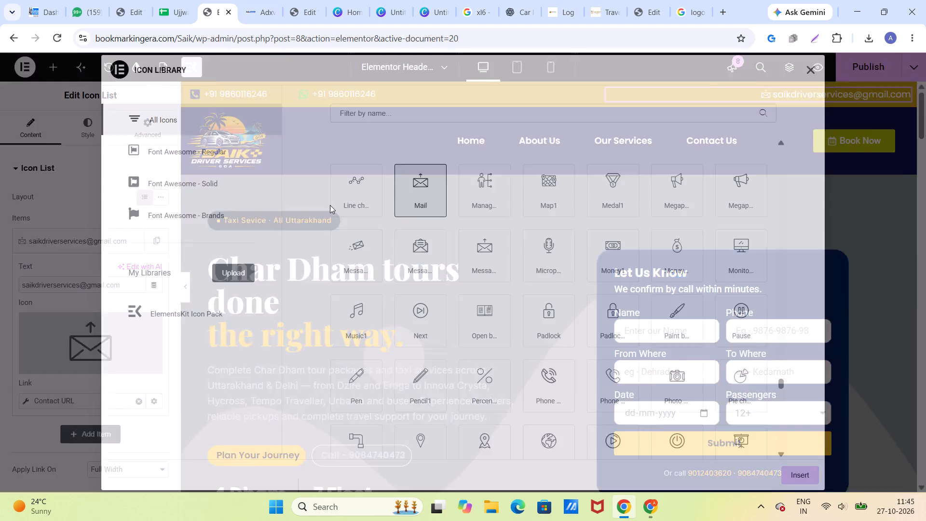
click(362, 113)
text(mail)
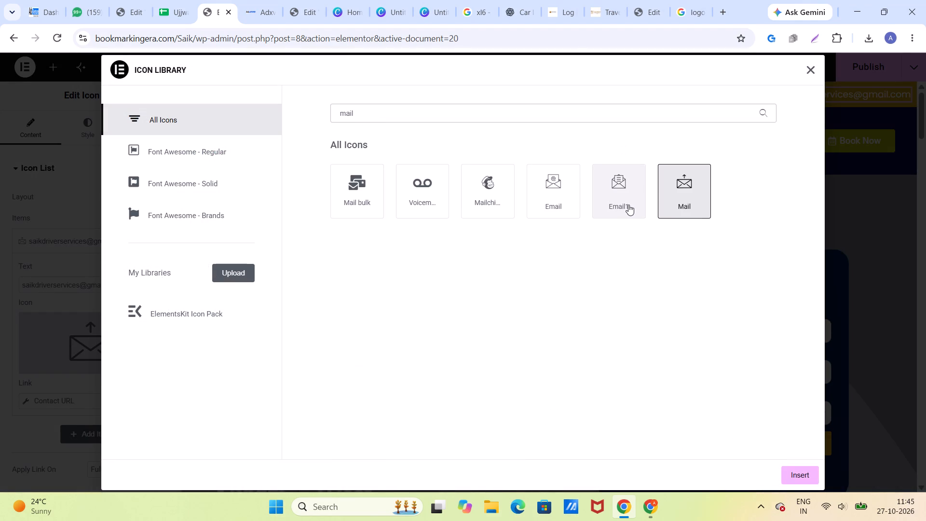
click(633, 204)
click(807, 478)
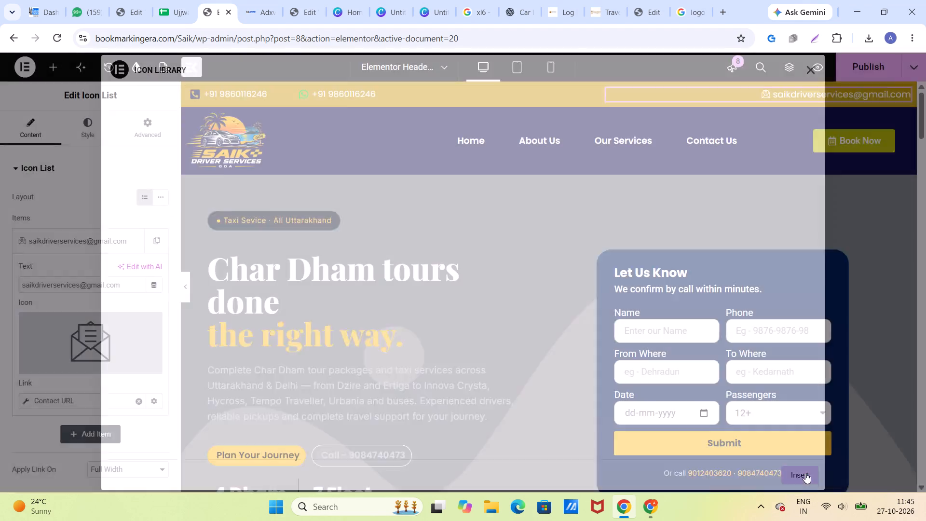
Publish the header template with the updated email item.
click(865, 70)
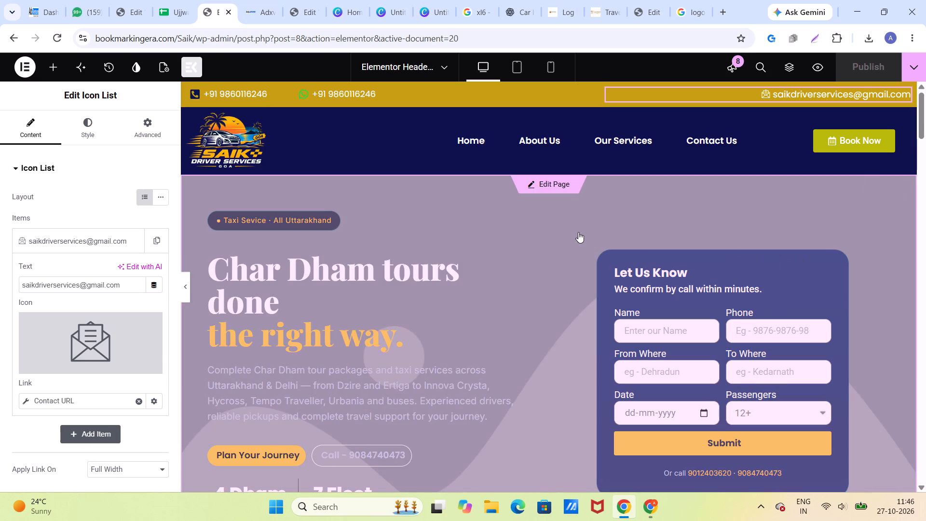
Switch from the header template back to editing the Home page.
scroll(578, 229, down, 4)
scroll(572, 229, up, 8)
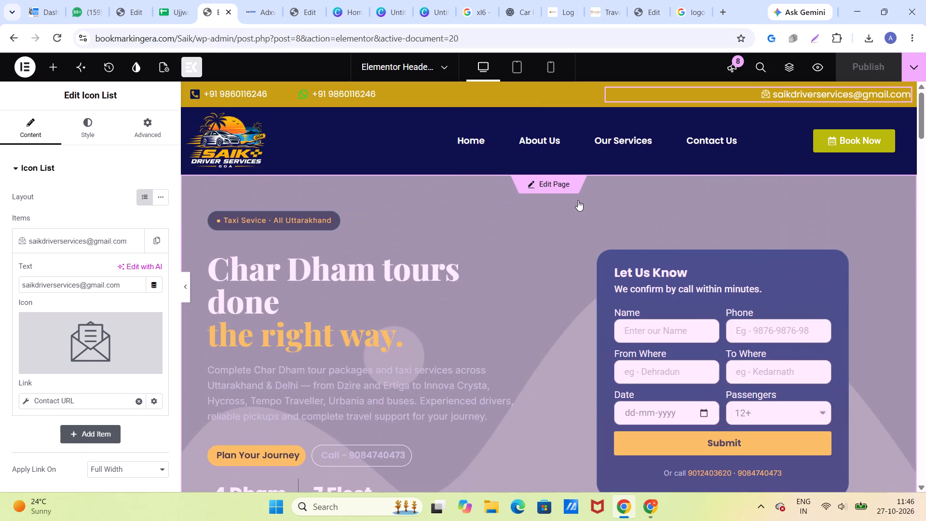
scroll(559, 246, up, 1)
click(504, 302)
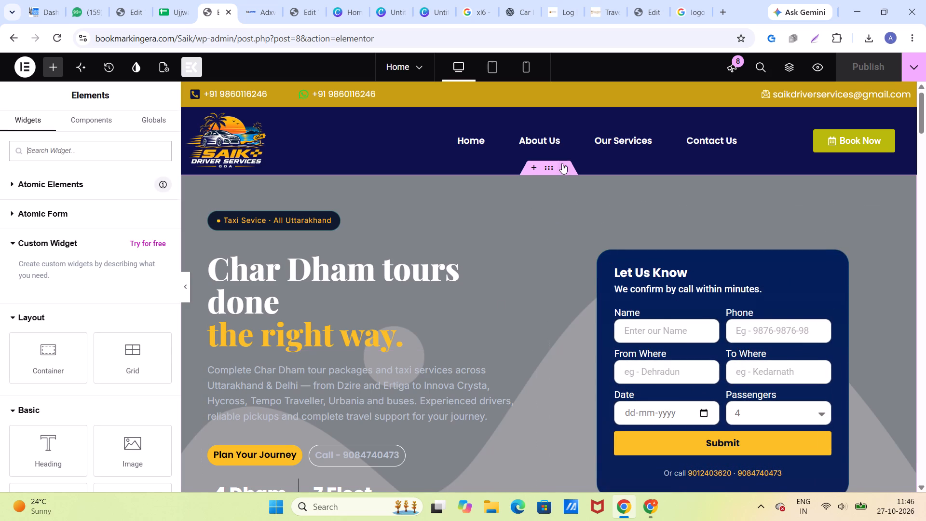
Upload the coastal beach image Untitled Design - 2026-10-26T122245.730 from Downloads and set it as the hero container's background image.
click(548, 162)
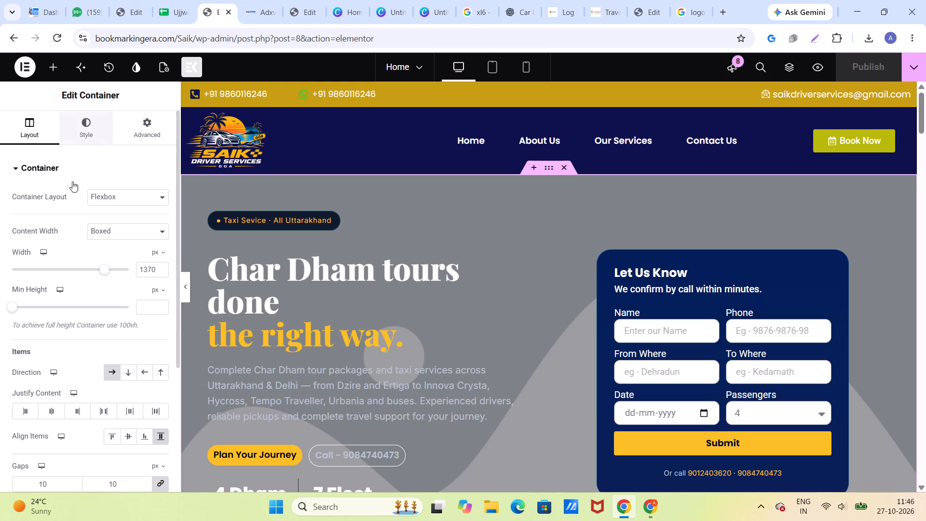
click(81, 137)
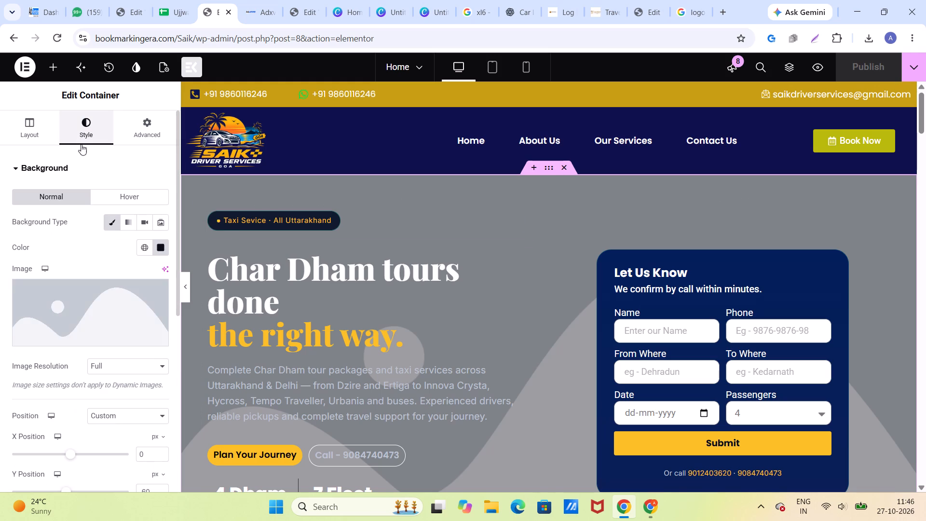
click(72, 283)
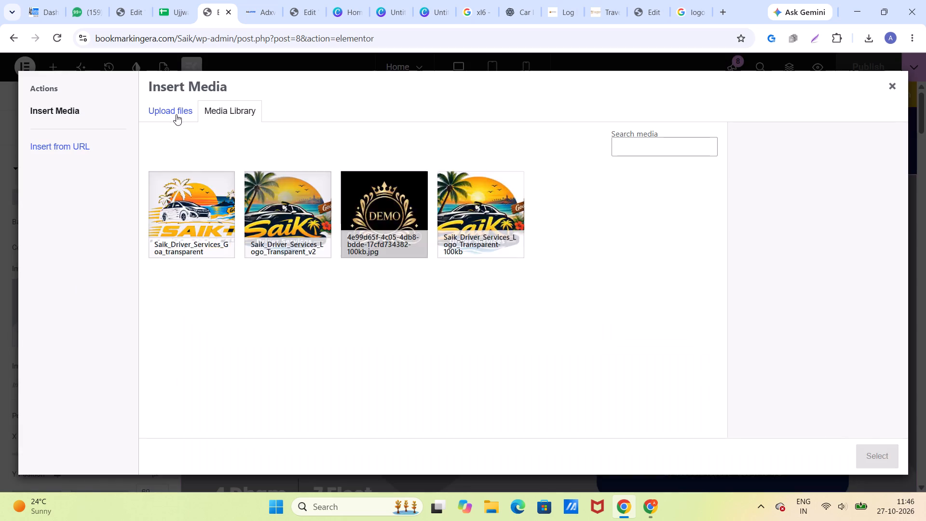
click(176, 114)
click(514, 271)
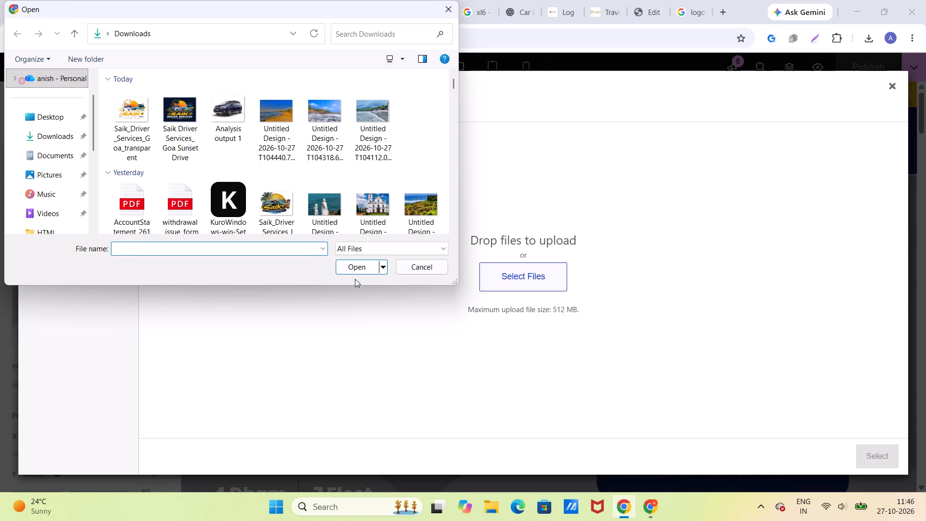
click(58, 140)
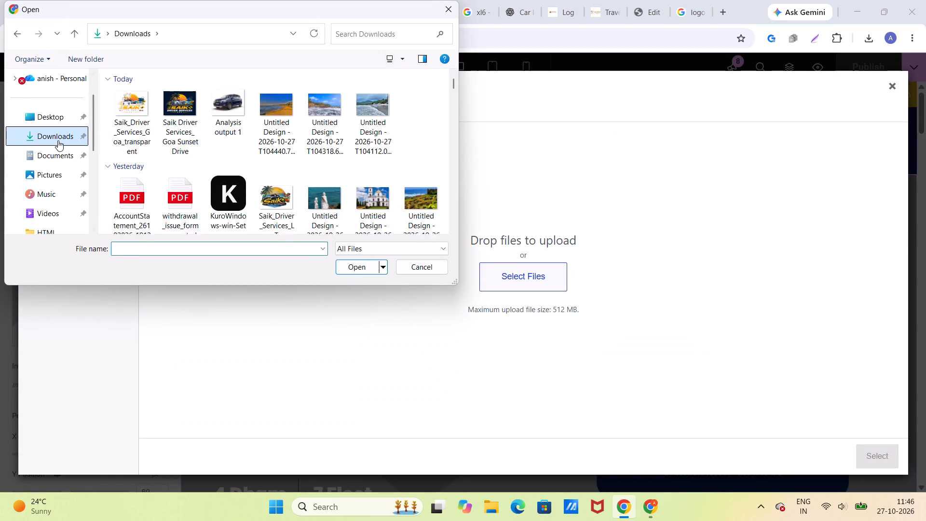
scroll(211, 168, down, 1)
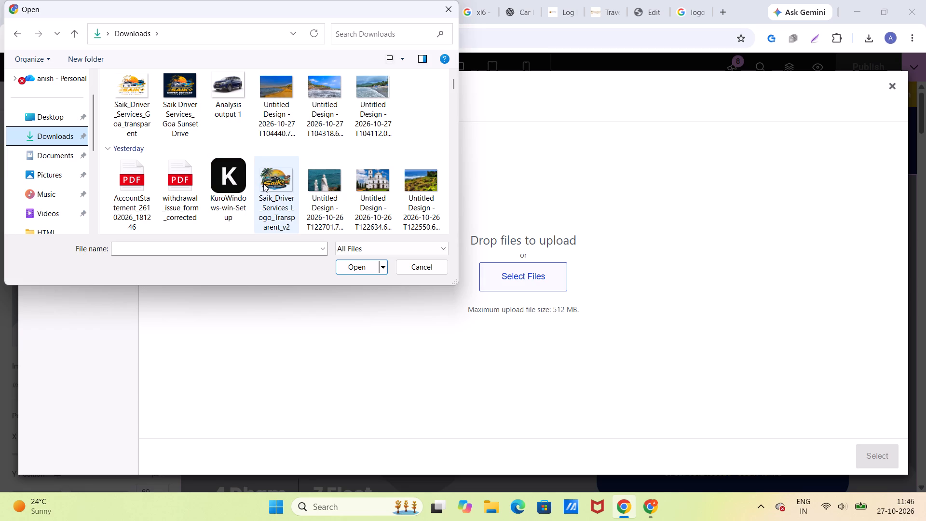
scroll(263, 183, down, 1)
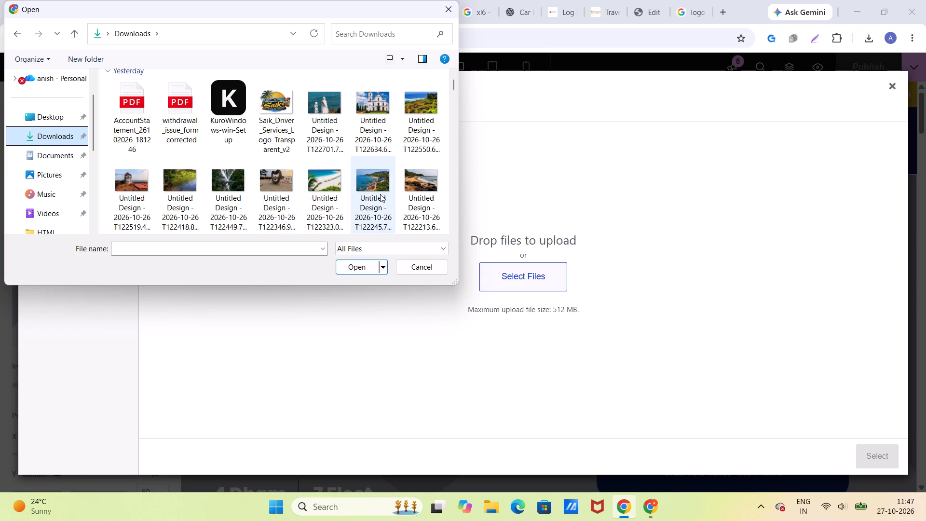
double_click(371, 181)
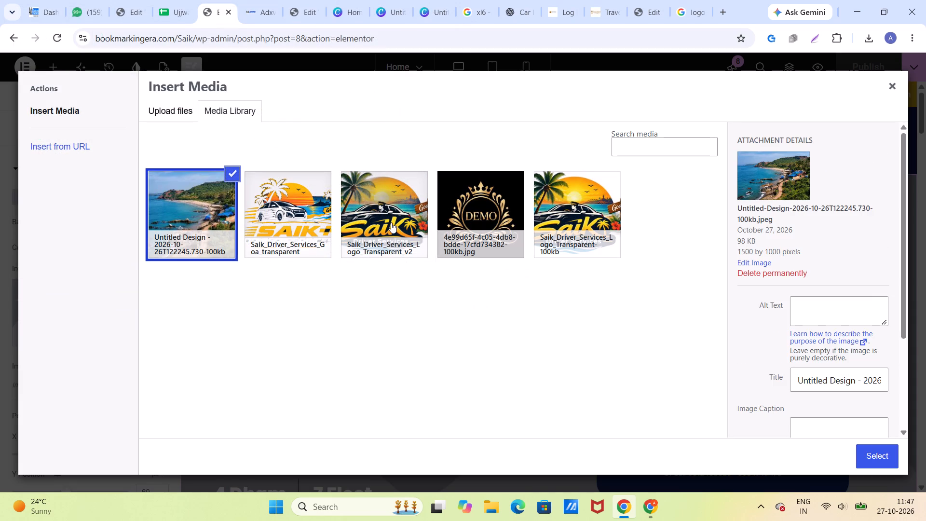
click(886, 456)
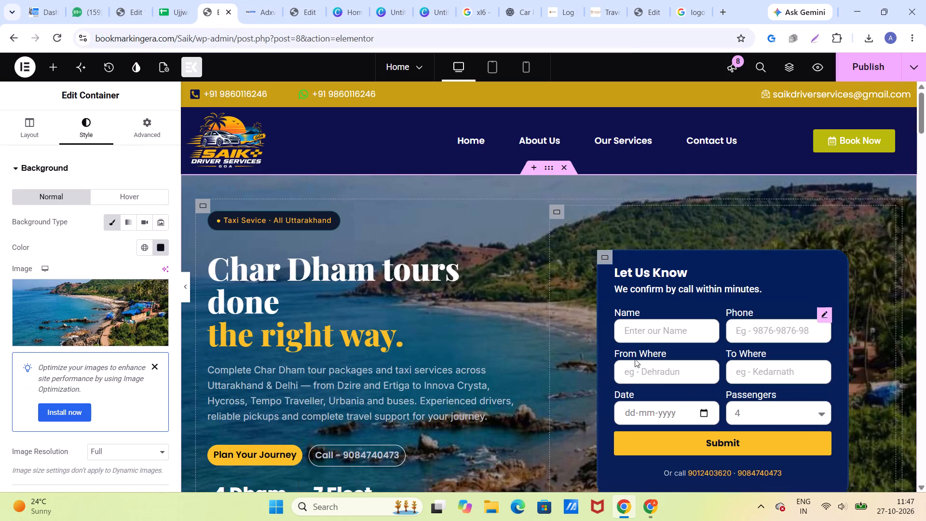
Darken the hero container's background overlay by raising its black colour's opacity to #000000ED.
scroll(444, 307, down, 2)
scroll(444, 307, up, 1)
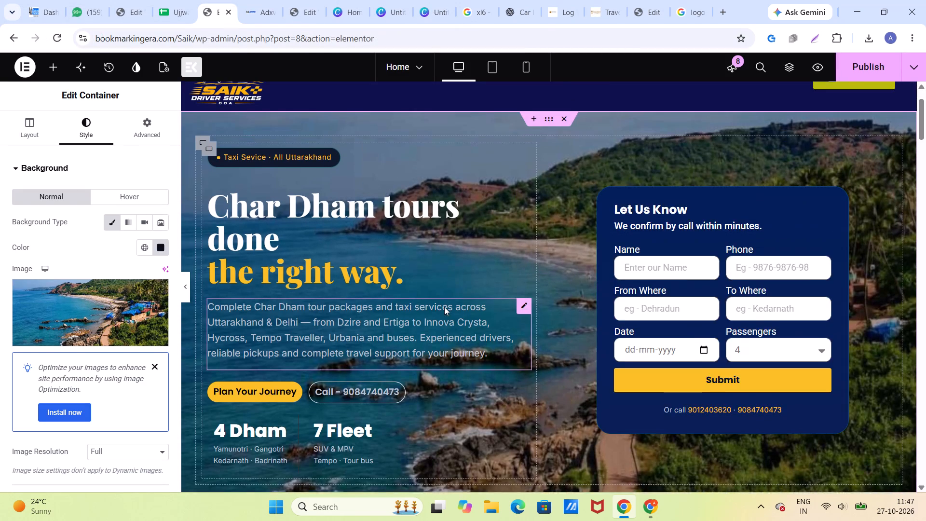
click(36, 167)
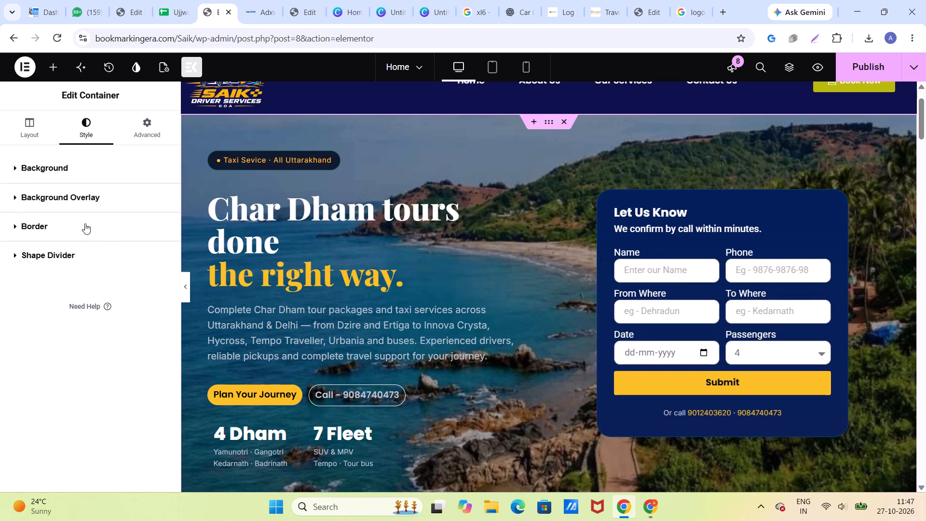
click(82, 196)
click(156, 274)
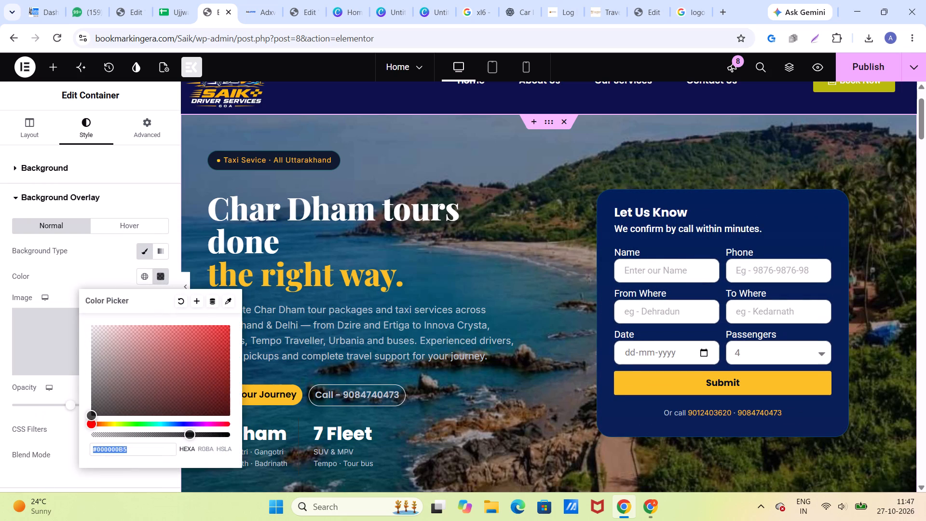
drag(190, 436, 206, 440)
drag(206, 440, 225, 447)
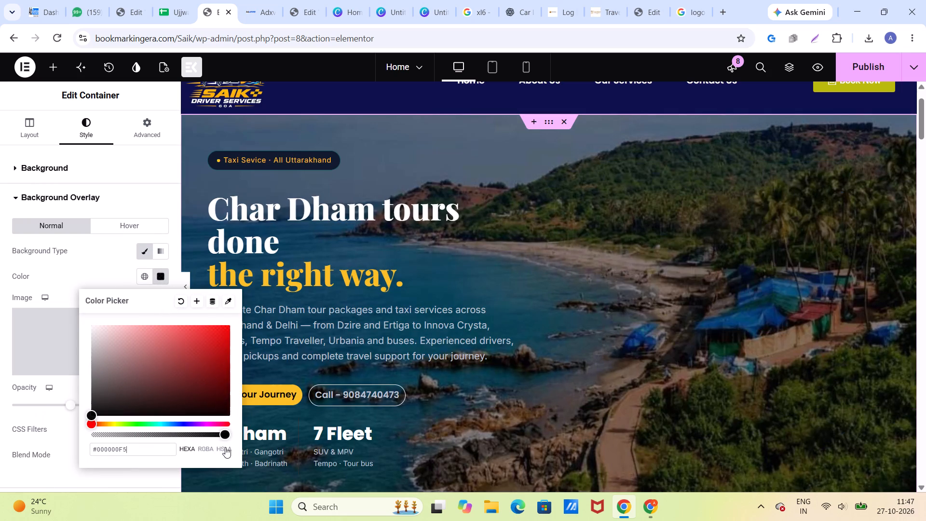
drag(225, 447, 220, 442)
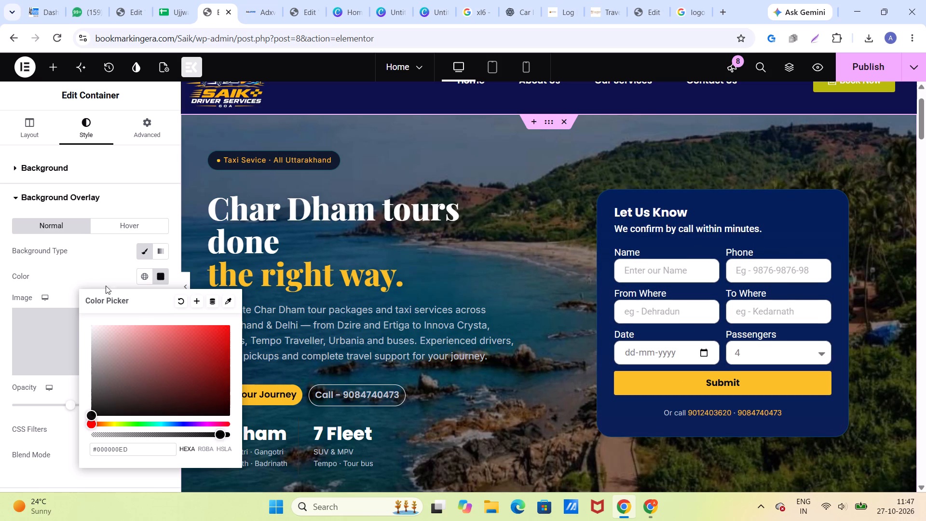
click(95, 266)
Review the hero section's text, buttons and enquiry form against the darkened beach background.
scroll(552, 297, down, 4)
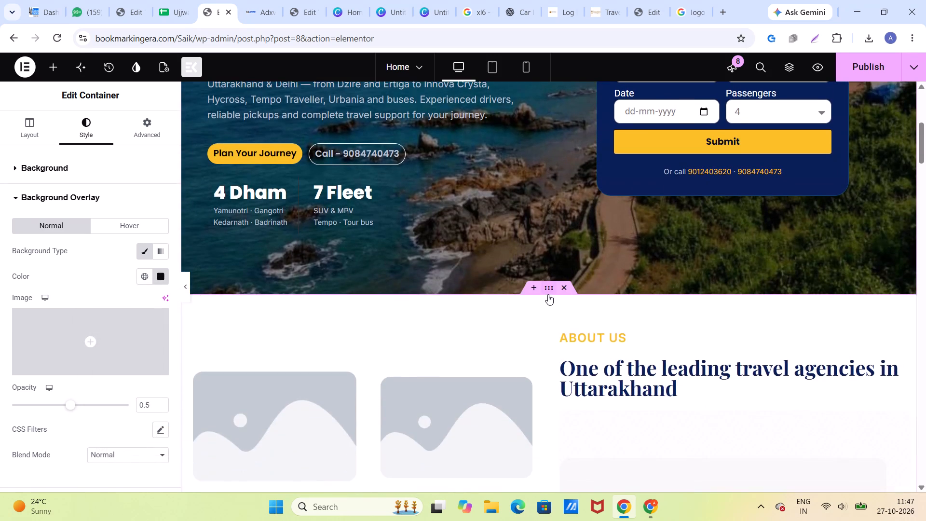
scroll(547, 294, up, 5)
scroll(528, 288, down, 1)
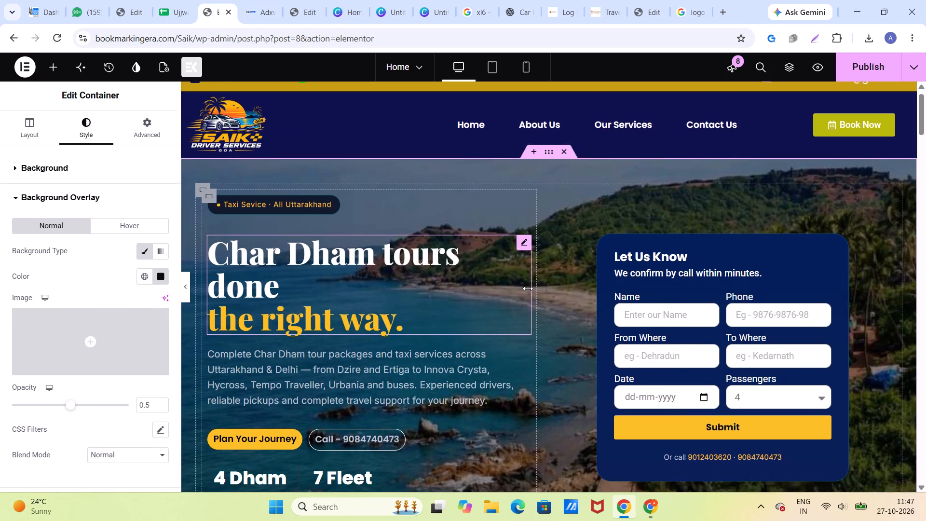
scroll(528, 288, down, 2)
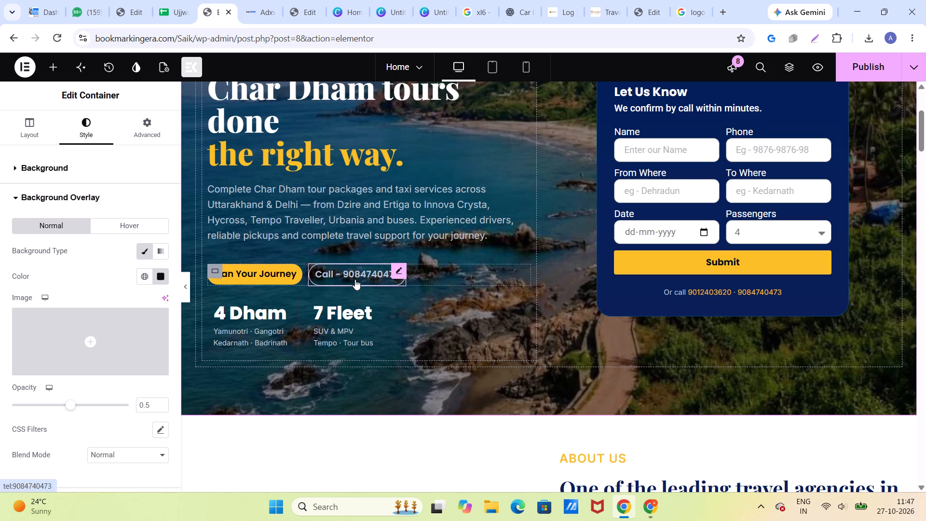
scroll(417, 274, up, 7)
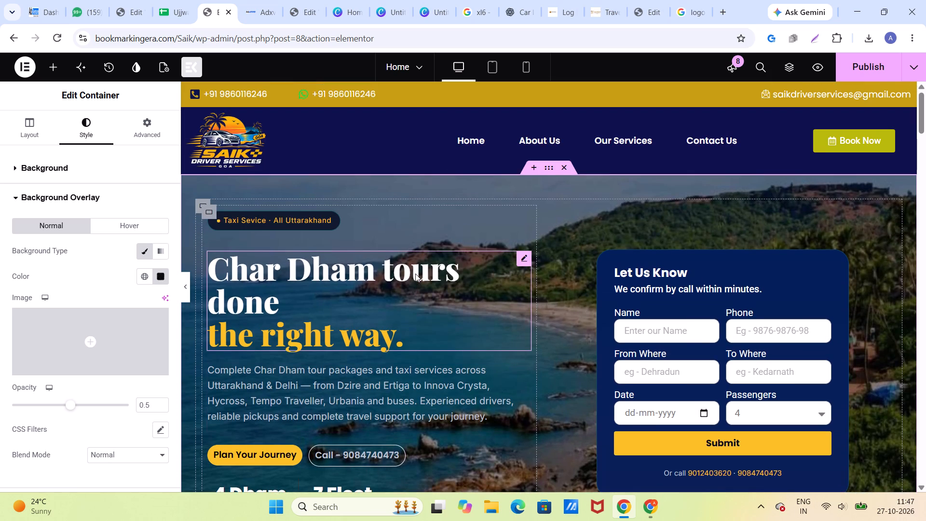
scroll(415, 274, down, 1)
scroll(415, 274, up, 2)
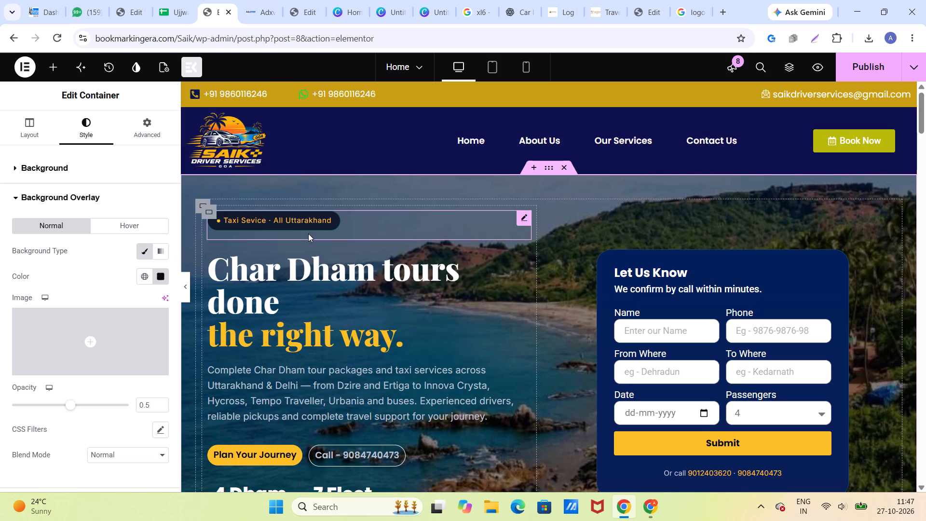
For the first About Us placeholder image, upload the PNG files Untitled Design - 2026-10-26T122701.779 and 2026-10-26T122634.614 from Downloads to the media library.
scroll(394, 302, down, 8)
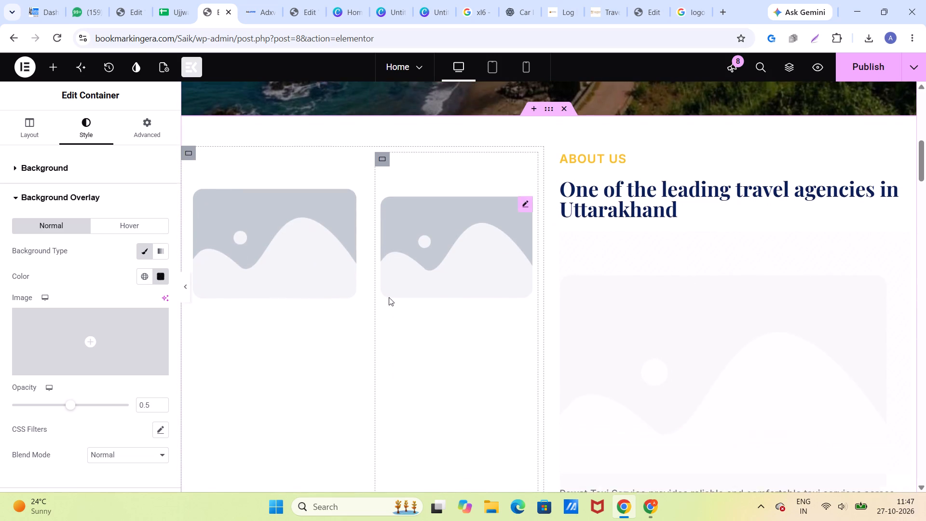
click(287, 251)
click(141, 236)
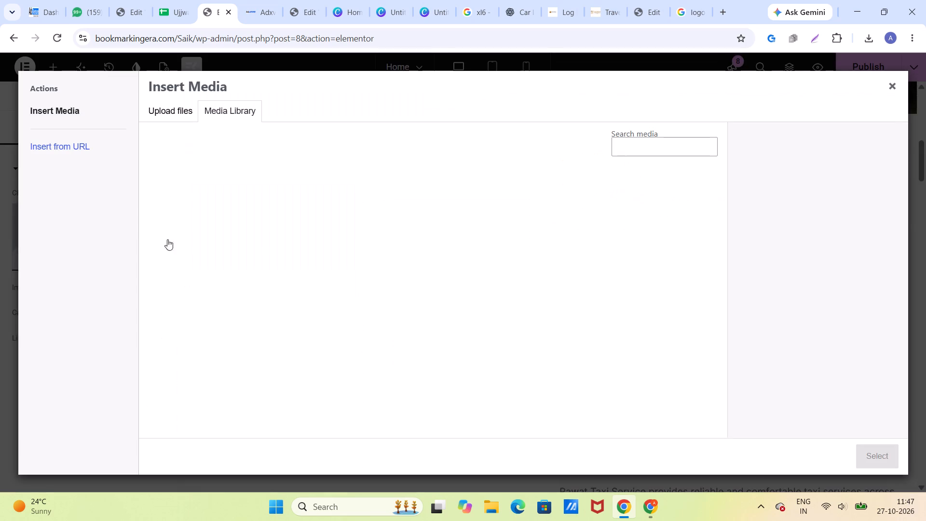
click(184, 111)
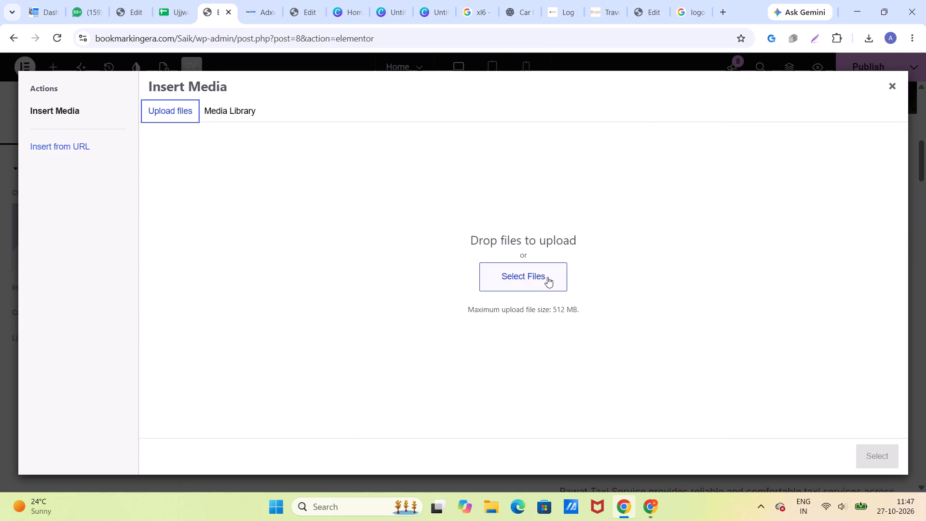
click(545, 277)
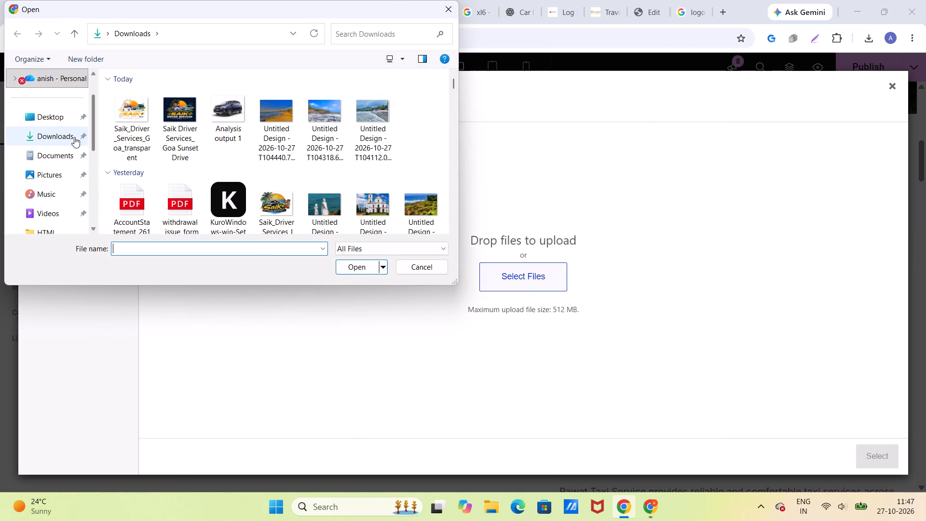
click(76, 129)
scroll(339, 173, down, 3)
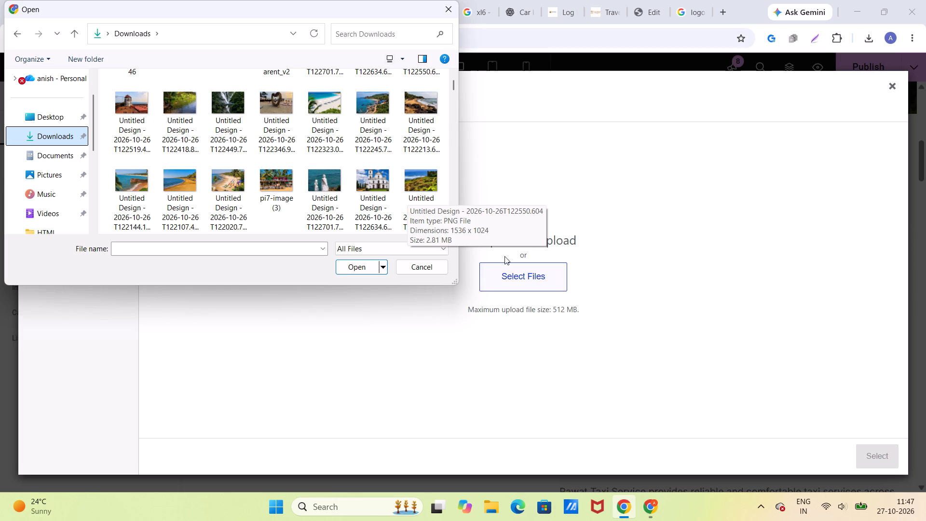
ctrl+click(332, 187)
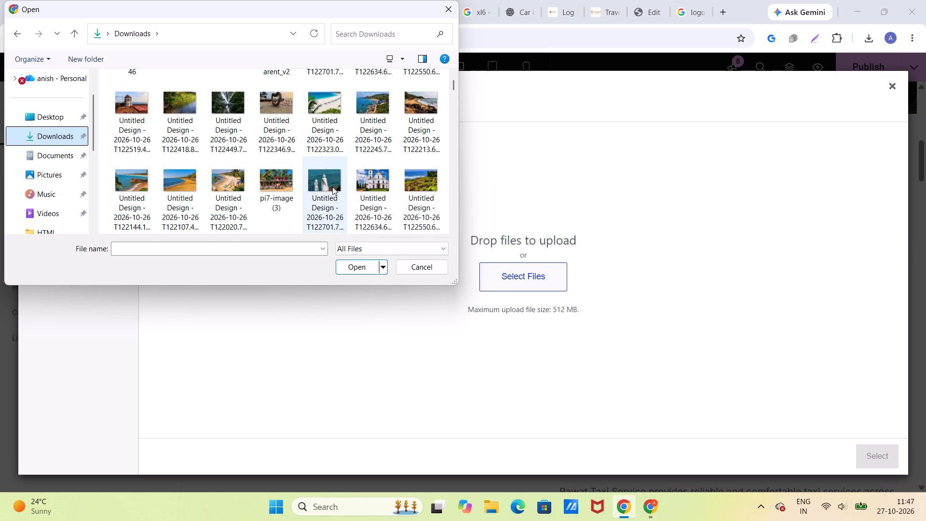
ctrl+click(374, 194)
click(355, 266)
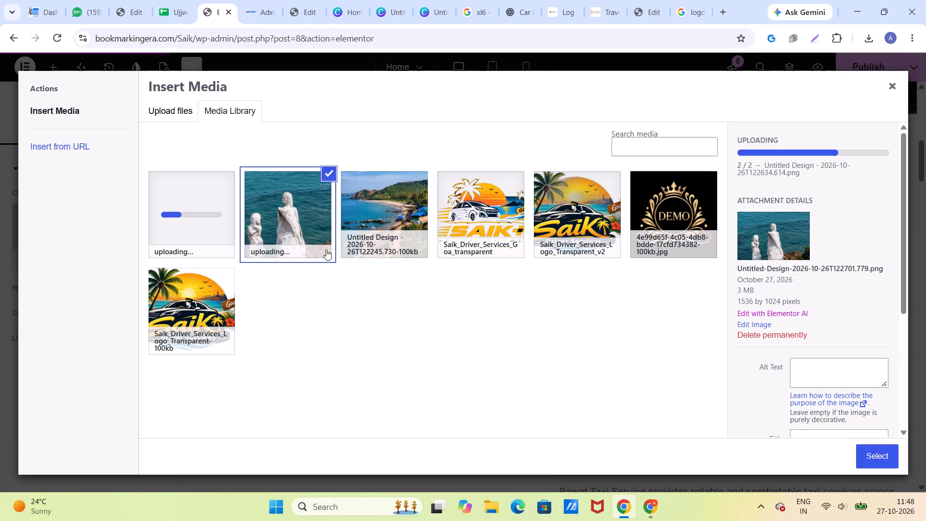
Upload the compressed versions Untitled Design - 2026-10-26T122701.779-100kb and 2026-10-26T122634.614-100kb from Downloads to the media library.
click(176, 103)
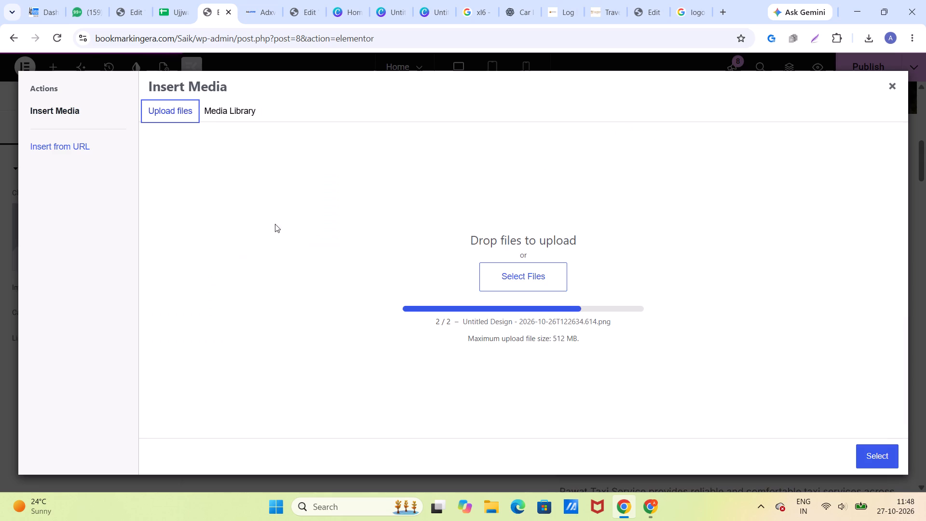
click(515, 281)
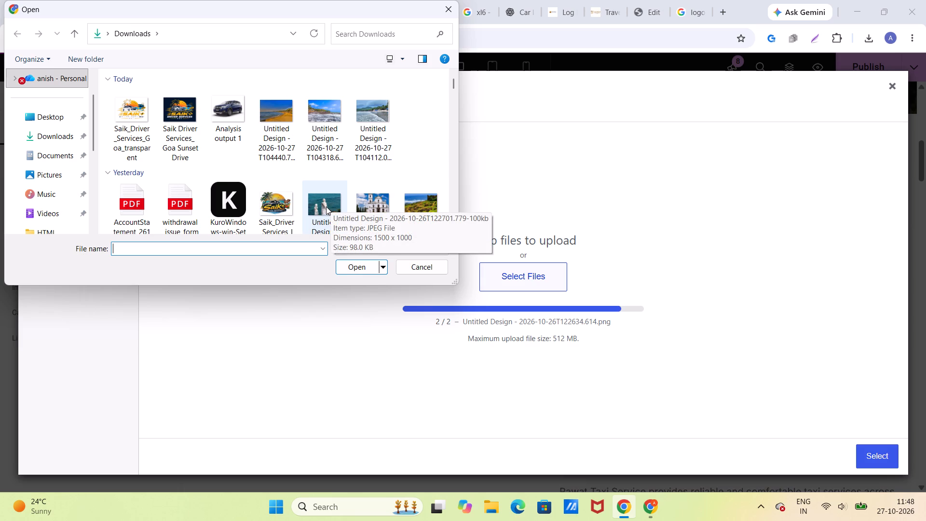
ctrl+click(326, 206)
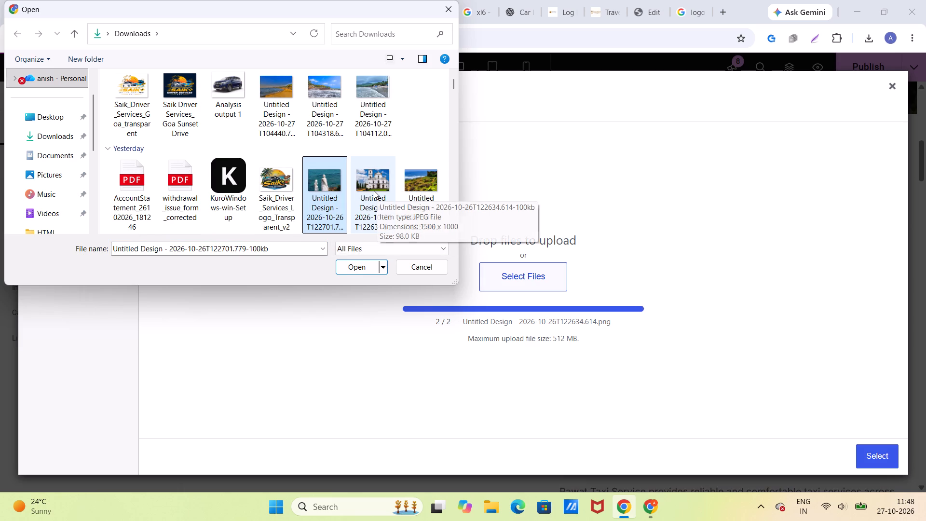
ctrl+click(374, 191)
click(353, 270)
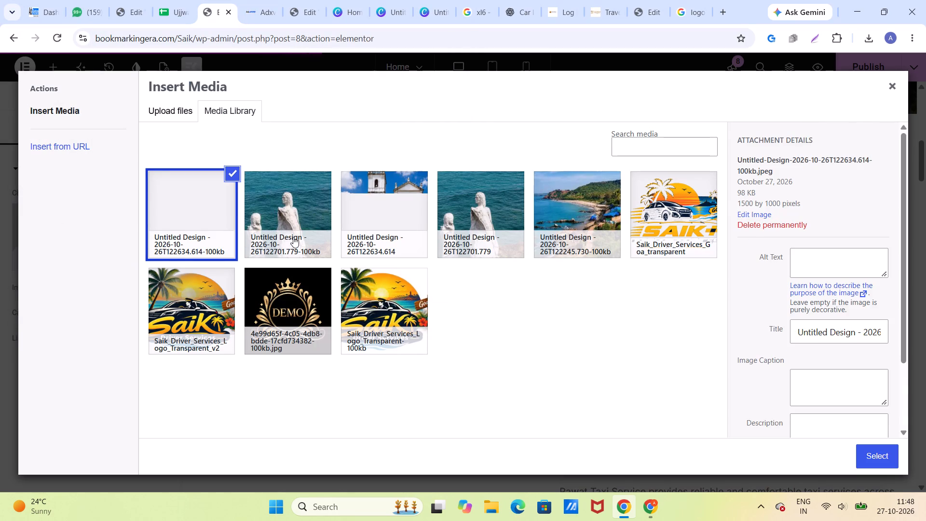
Set the statue image Untitled Design - 2026-10-26T122701.779-100kb as the first About Us image.
click(293, 233)
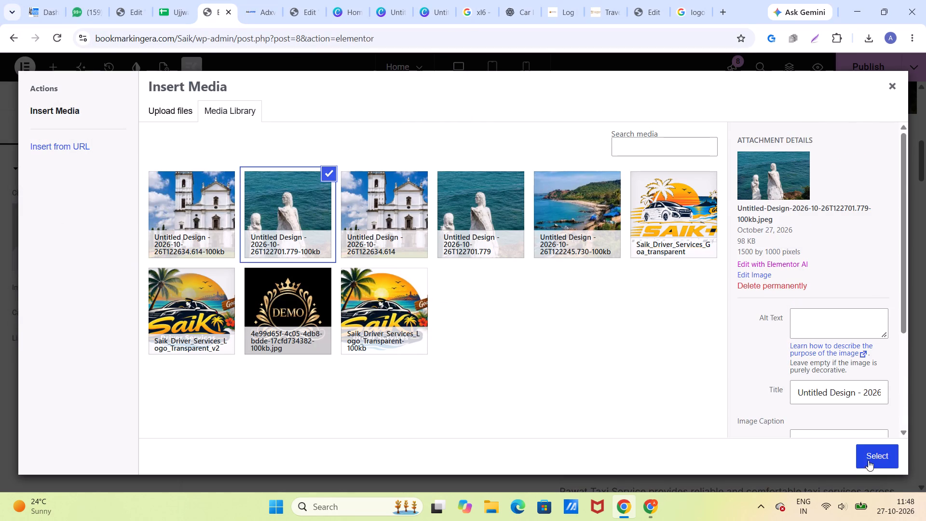
click(868, 459)
Open the media library to choose a replacement for the second About Us placeholder image.
click(434, 241)
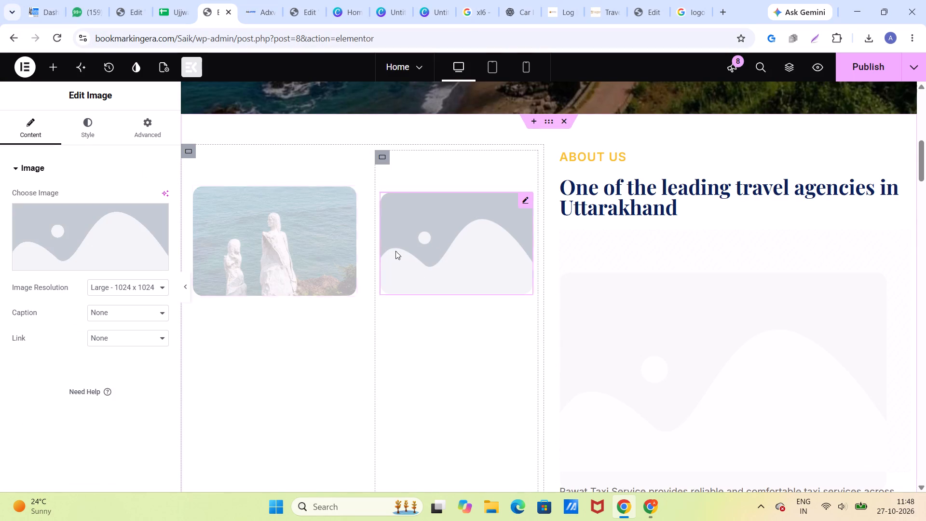
click(39, 227)
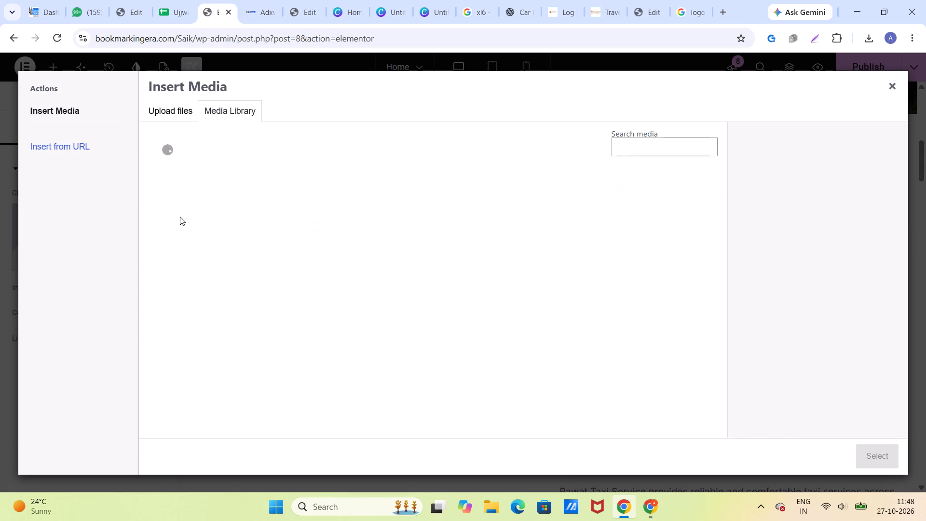
Set the church image Untitled Design - 2026-10-26T122634.614-100kb as the second About Us image.
click(191, 209)
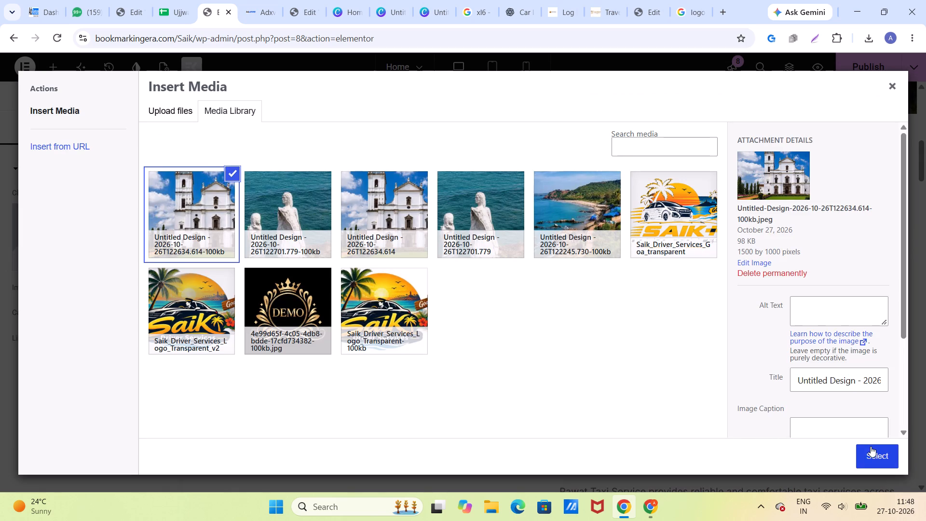
click(865, 452)
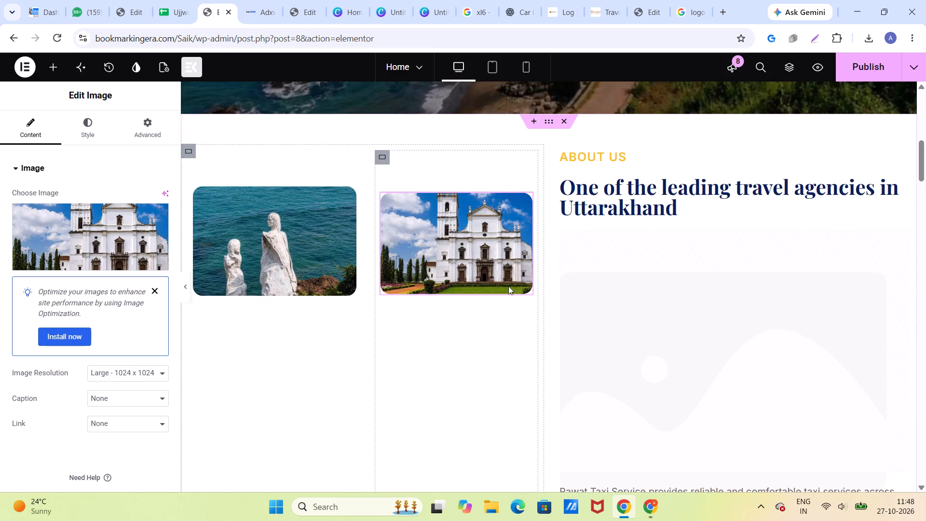
Publish the Home page with the new About Us images.
scroll(510, 282, up, 2)
scroll(510, 282, down, 3)
scroll(628, 249, up, 3)
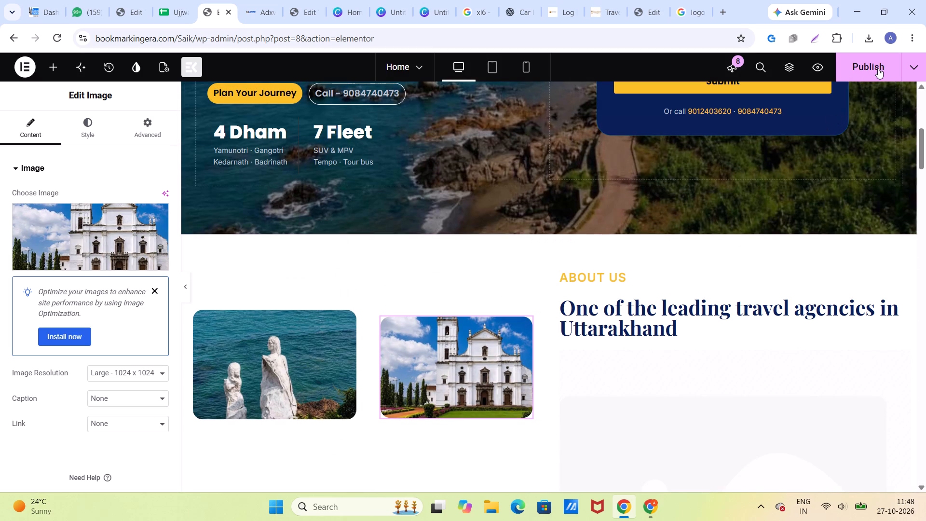
click(878, 68)
Review the Home page sections from About Us down to the footer, checking the existing content and images.
scroll(474, 376, down, 1)
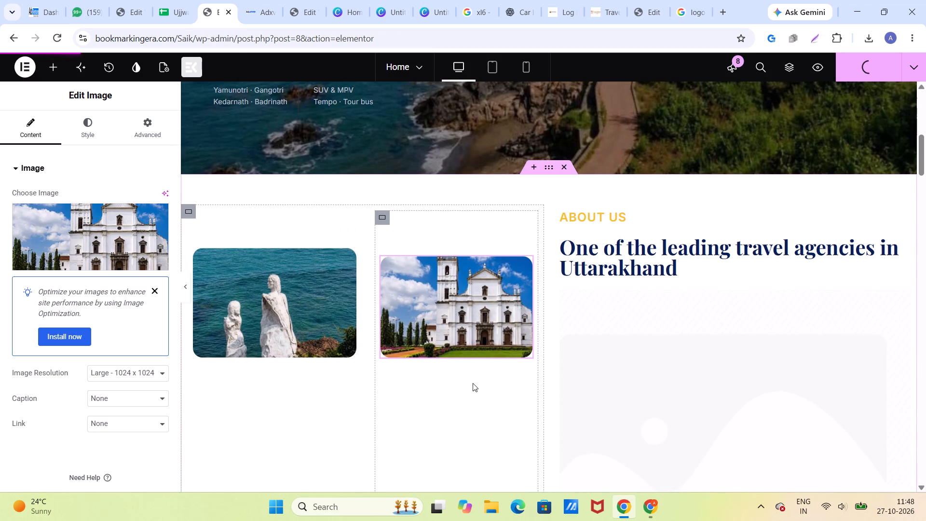
scroll(473, 383, down, 12)
scroll(473, 383, down, 11)
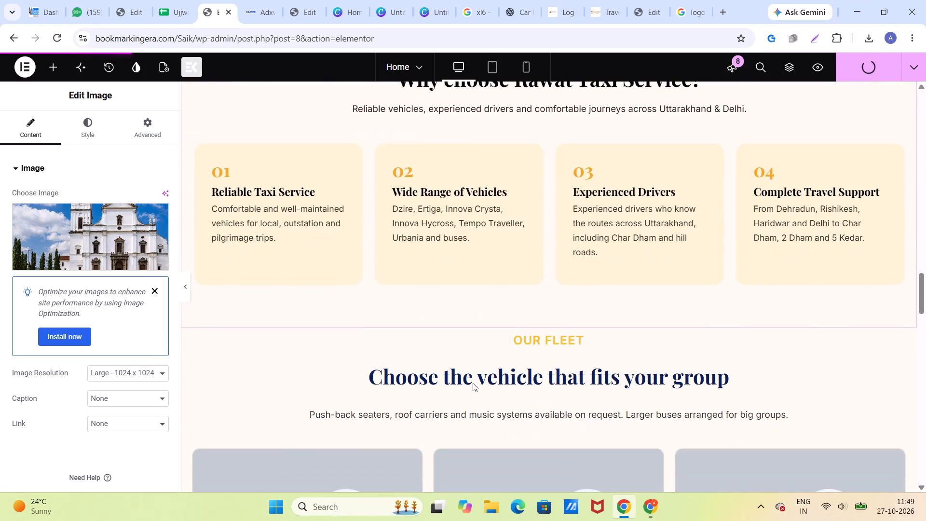
scroll(473, 383, down, 16)
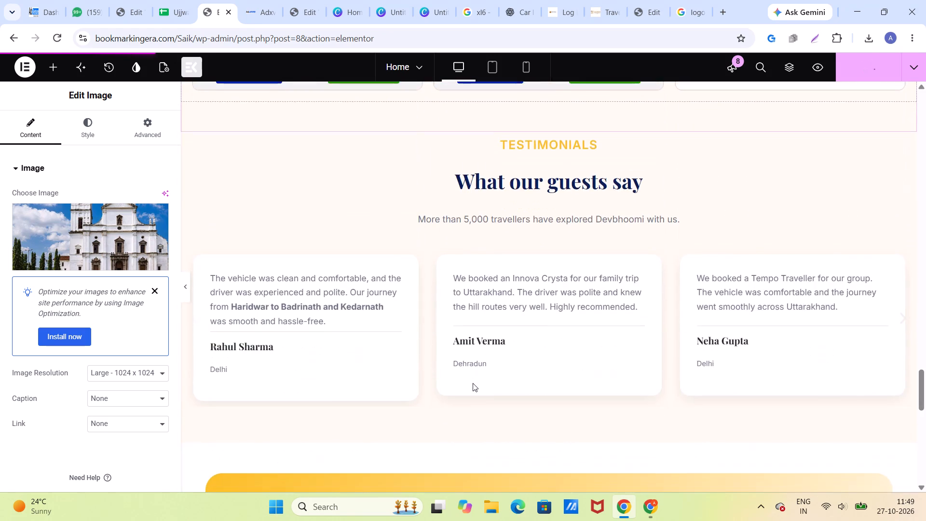
scroll(473, 383, down, 16)
scroll(473, 383, up, 3)
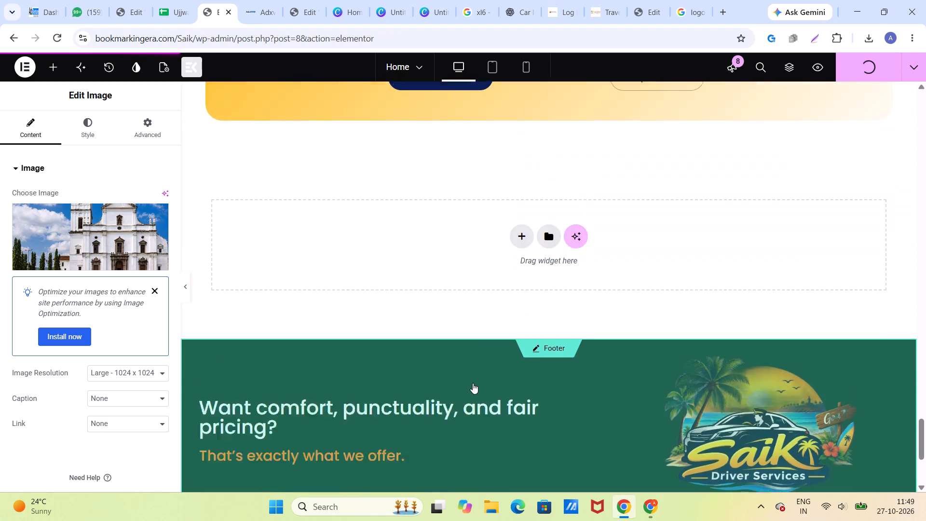
scroll(473, 383, up, 18)
scroll(473, 380, up, 10)
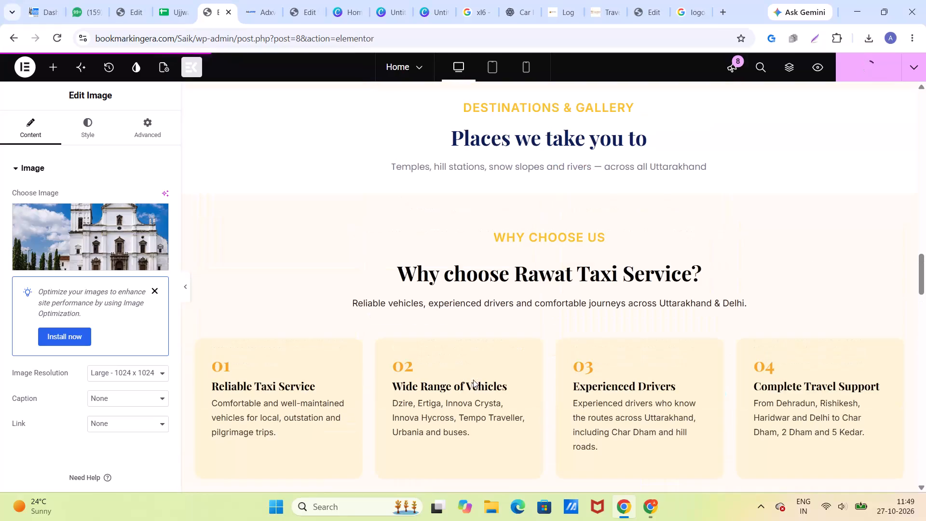
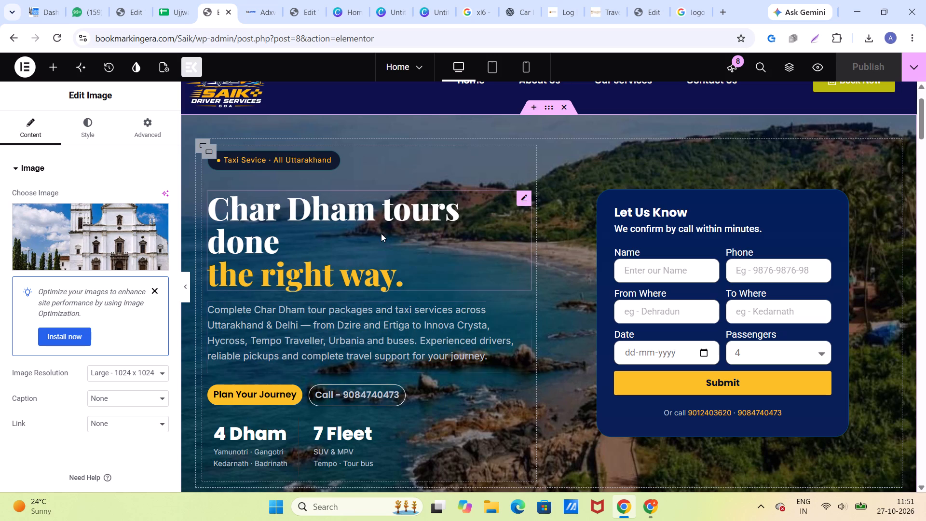
scroll(392, 238, down, 1)
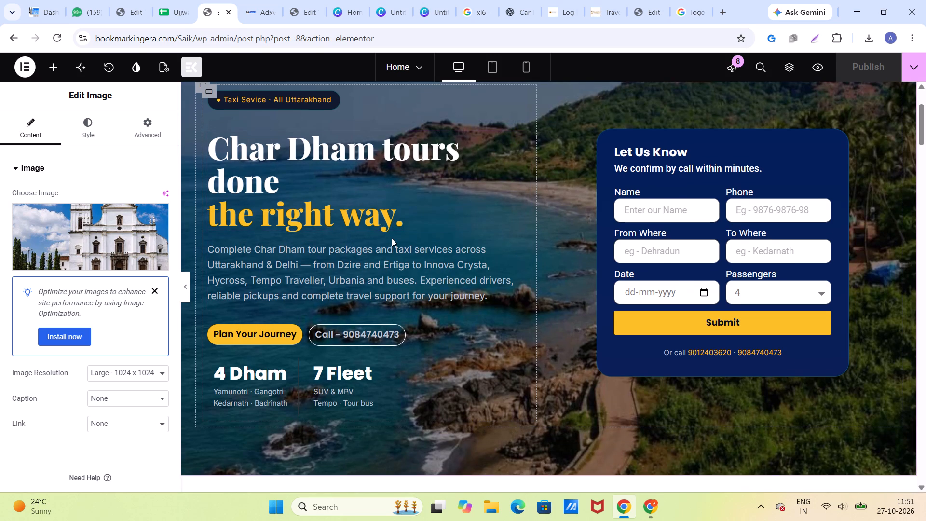
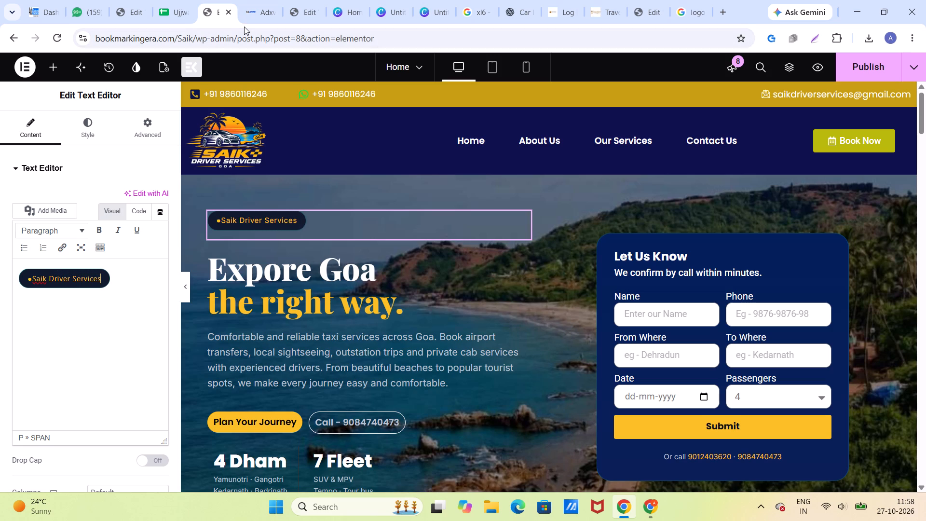
Insert a space between the bullet and "Saik Driver Services" in the hero badge text.
click(32, 281)
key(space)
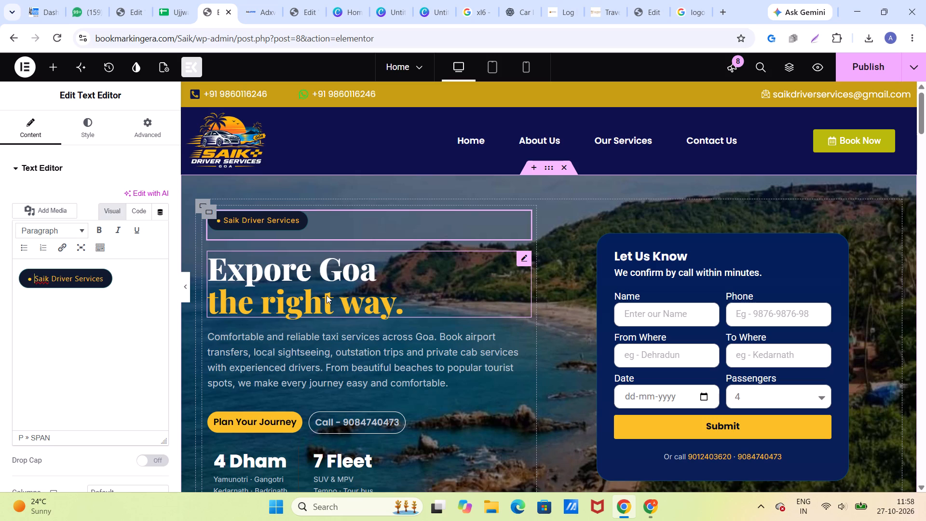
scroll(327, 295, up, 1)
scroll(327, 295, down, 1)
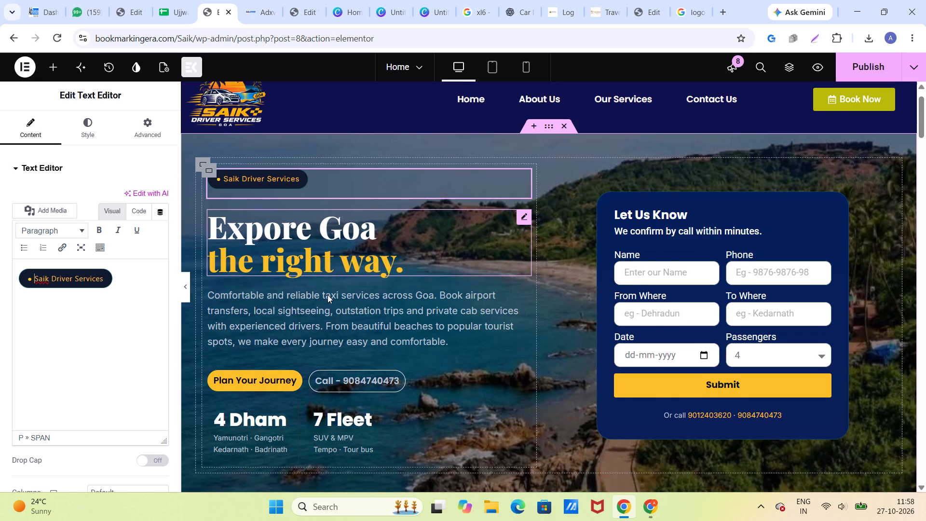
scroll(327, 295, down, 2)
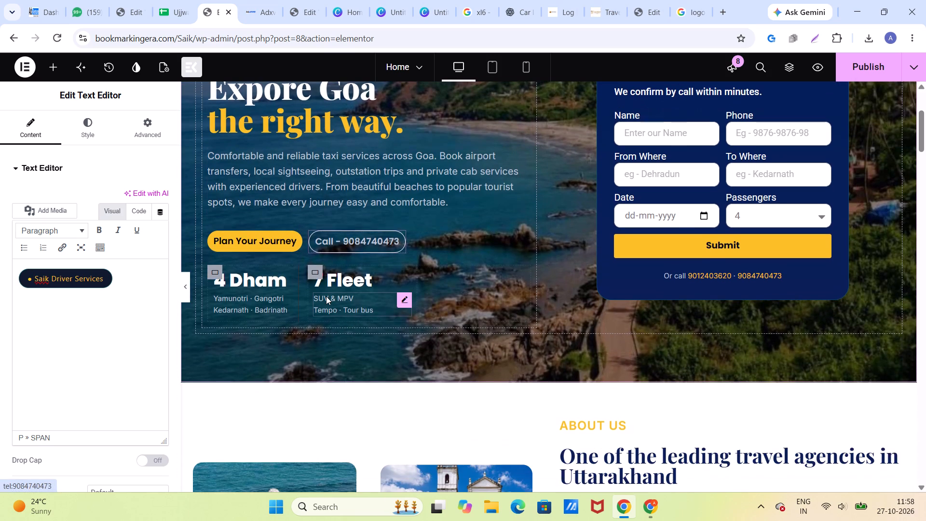
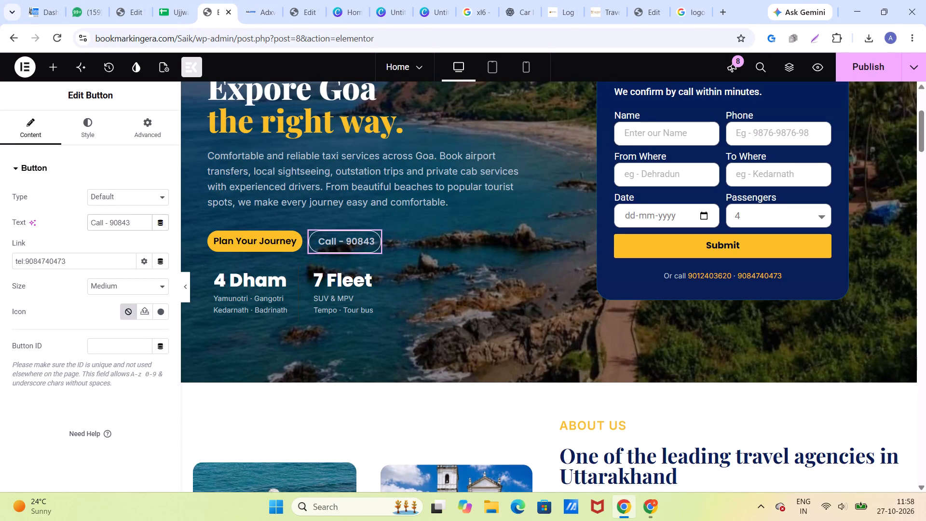
Replace the number after "Call -" in the hero call button's text with the copied business phone number.
drag(133, 222, 108, 229)
drag(108, 229, 109, 225)
key(BackSpace)
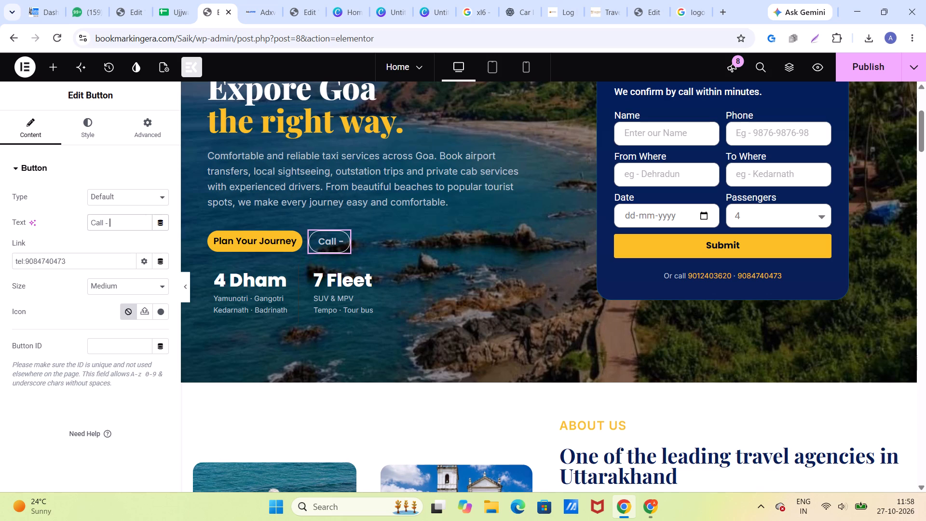
key(ctrl+v)
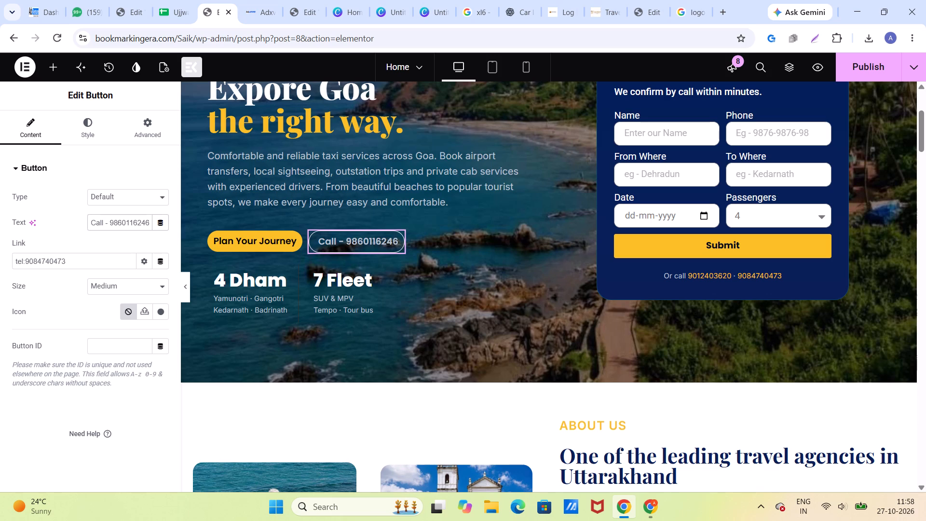
Clear the link from the hero's "Plan Your Journey" button.
click(260, 248)
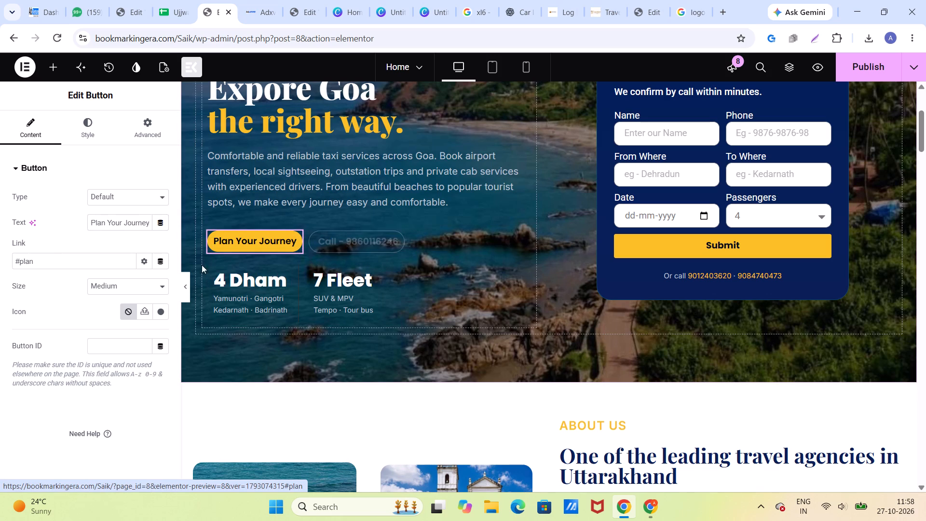
drag(110, 260, 0, 268)
key(BackSpace)
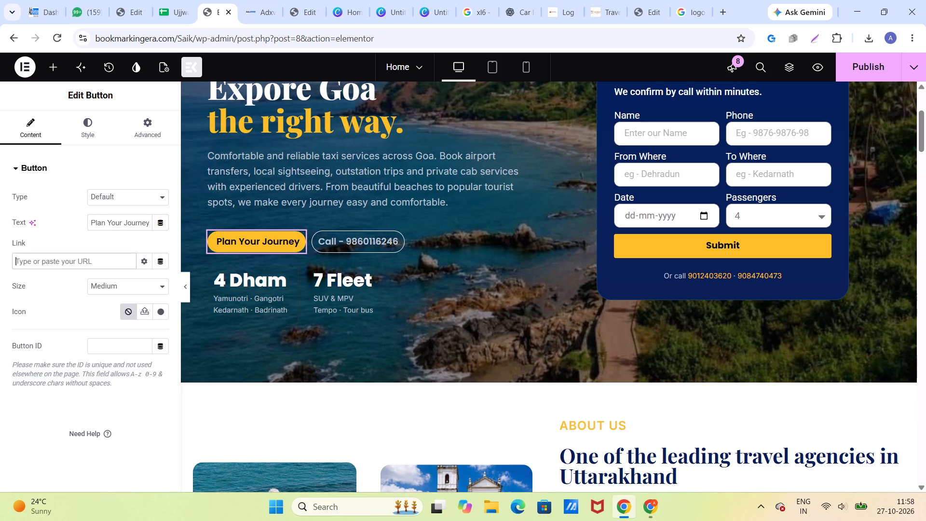
Open the hero's call button for editing and select its entire telephone link.
click(348, 245)
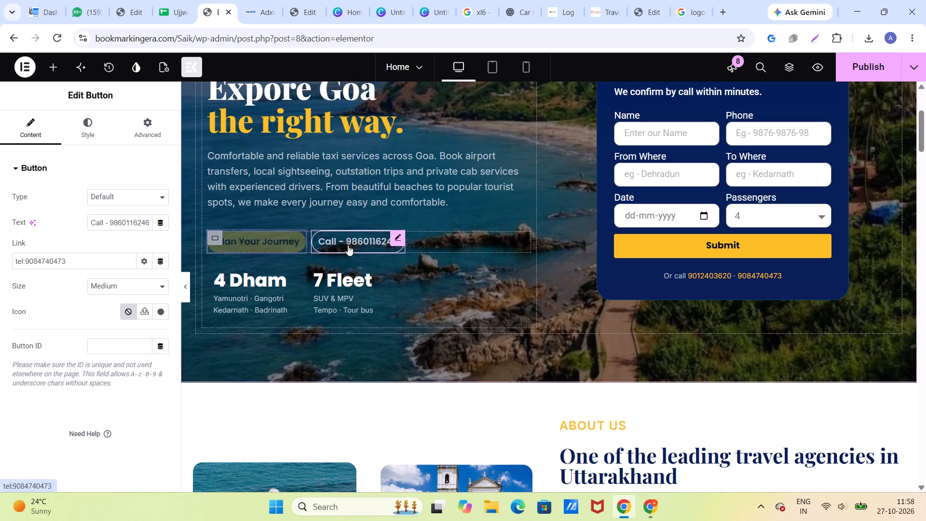
drag(90, 259, 0, 268)
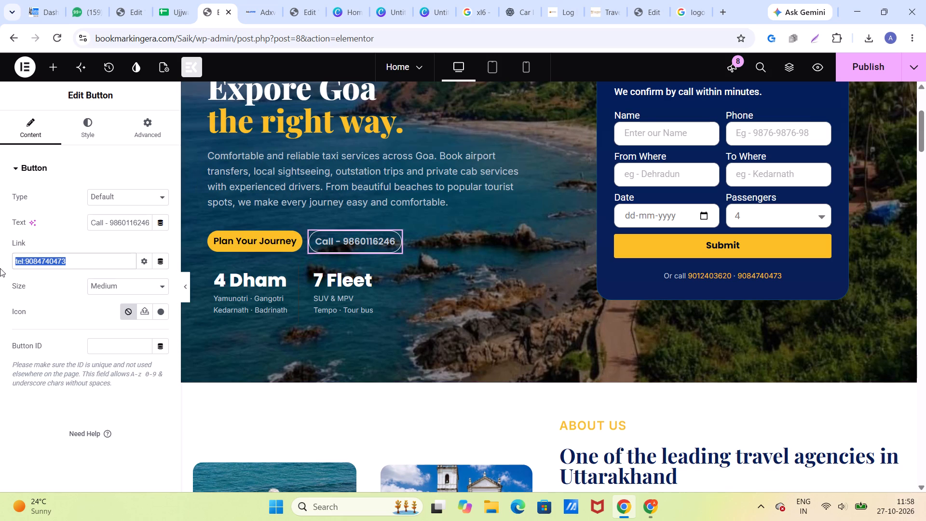
Replace the number in the hero call button's telephone link with the number from its label, keeping the "tel:" prefix.
click(97, 263)
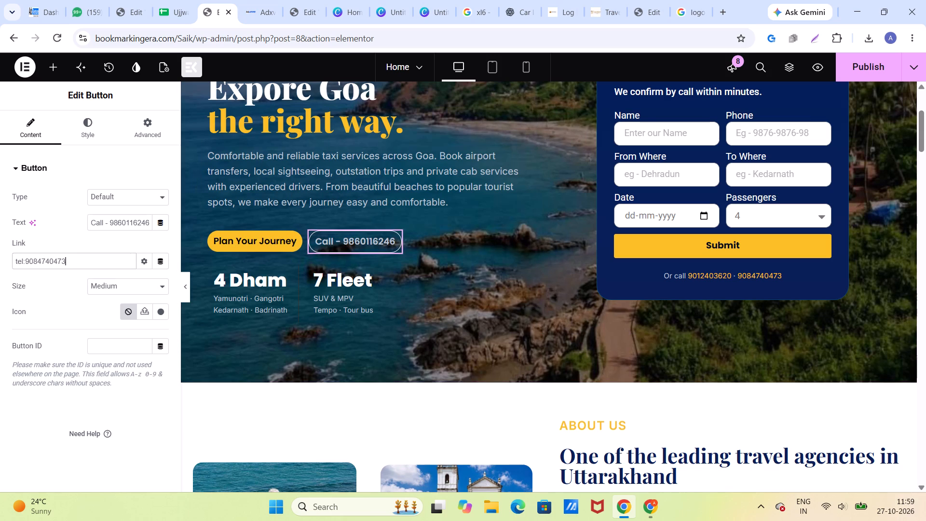
drag(78, 258, 28, 265)
drag(28, 265, 26, 261)
key(ctrl+v)
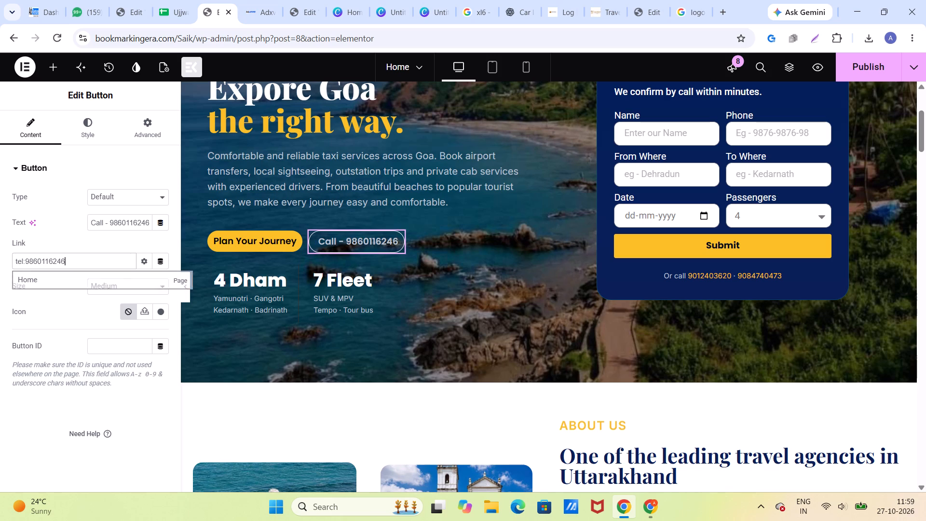
Insert the country code "+91" and a space before the phone number in the hero call button's text.
click(109, 219)
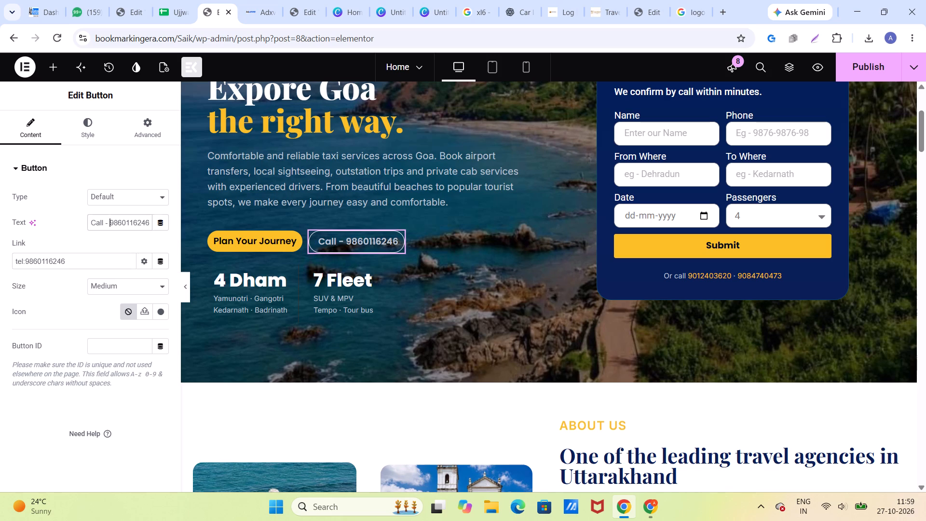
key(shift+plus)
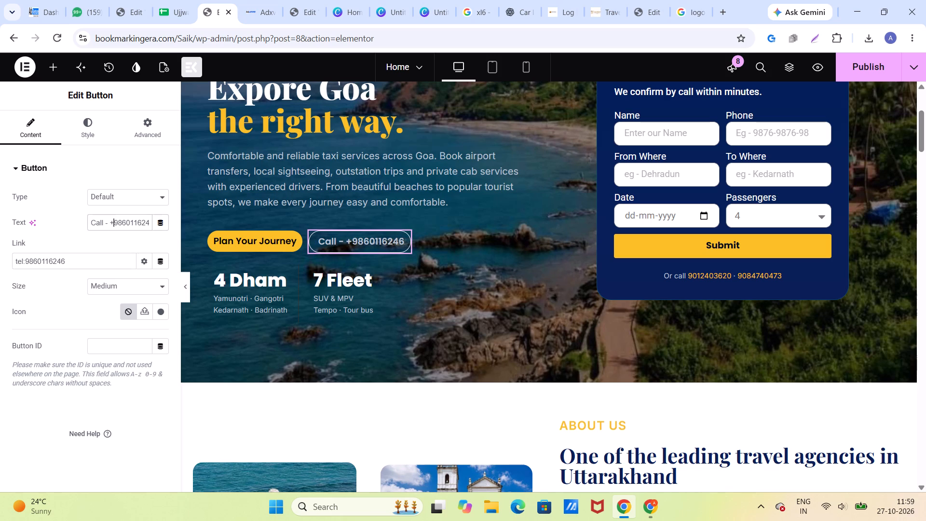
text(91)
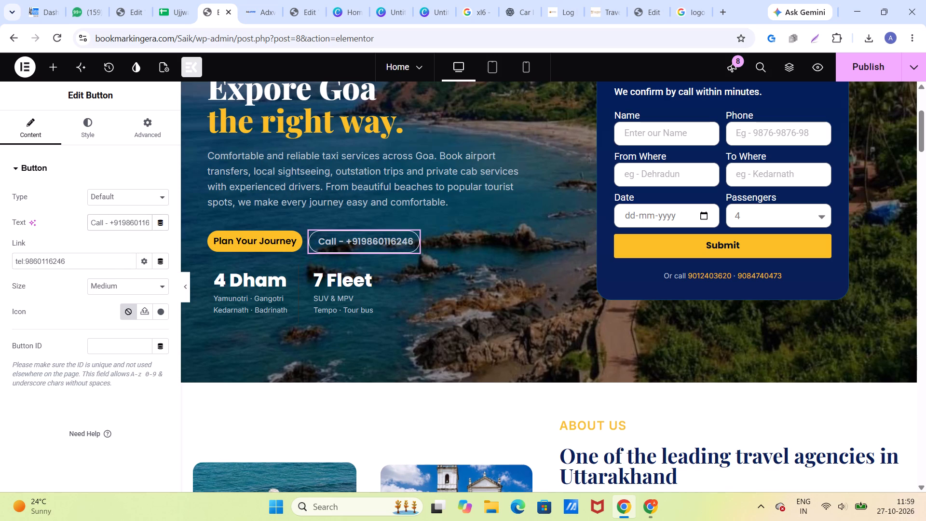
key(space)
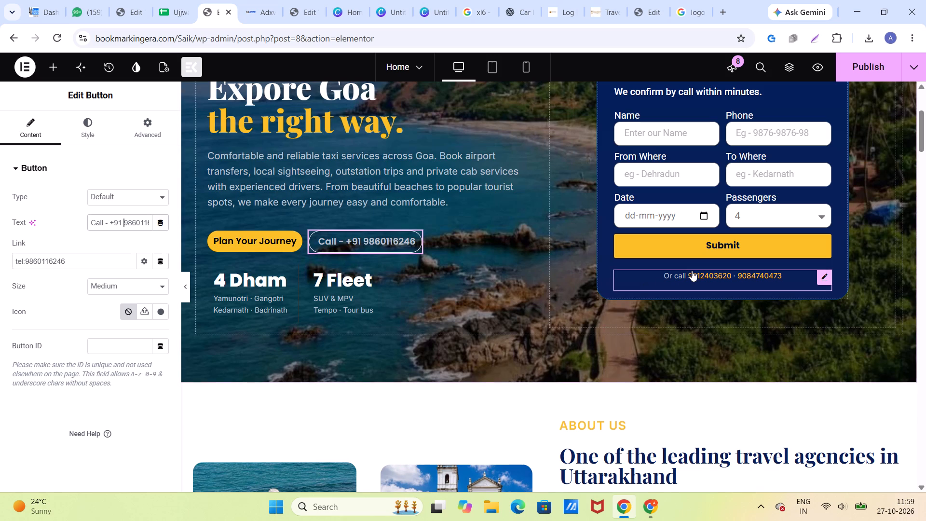
Open the "Or call" text beneath the hero form's Submit button for editing and select its phone numbers.
click(698, 278)
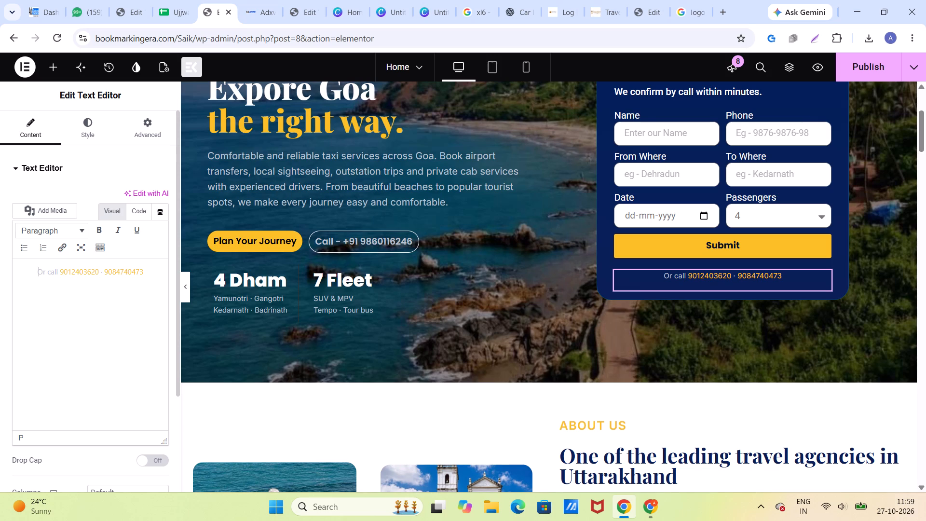
drag(99, 270, 81, 272)
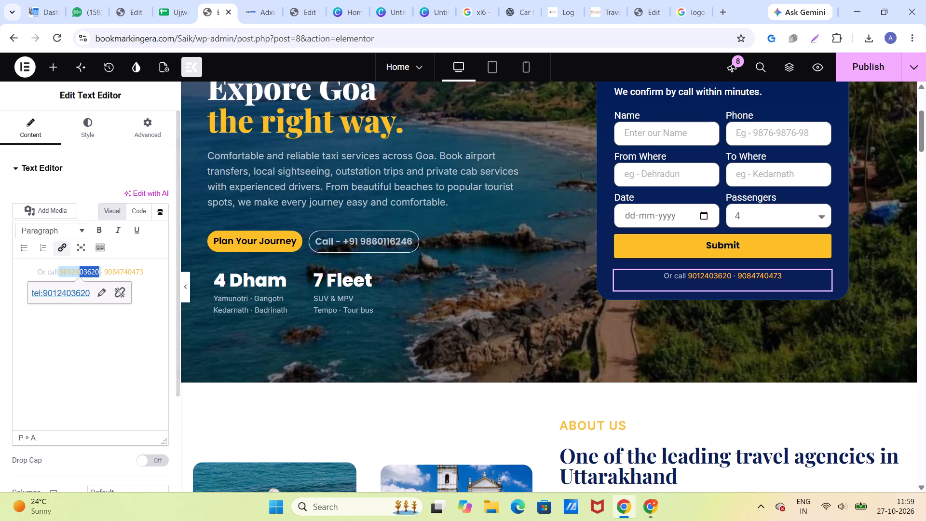
click(98, 350)
drag(152, 271, 83, 276)
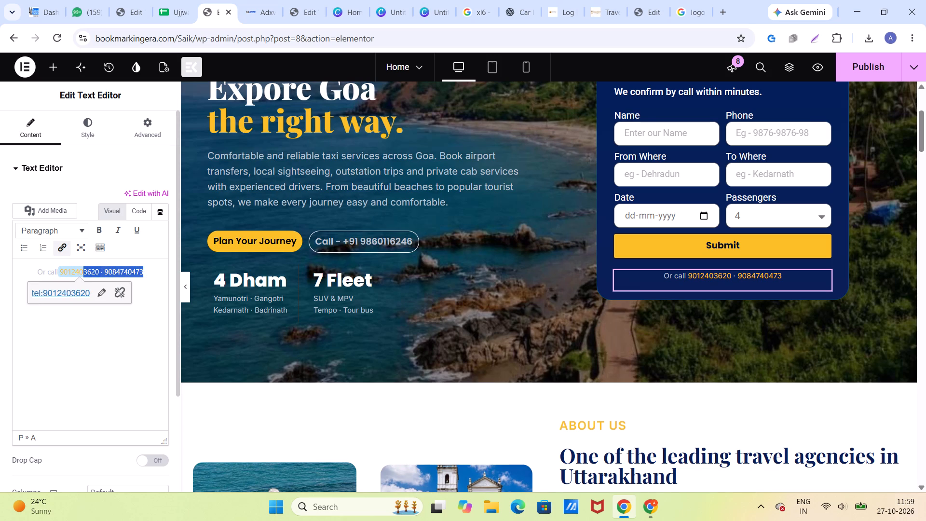
Replace both phone numbers in the "Or call" line below the booking form with a number starting with +91.
drag(83, 276, 61, 274)
key(BackSpace)
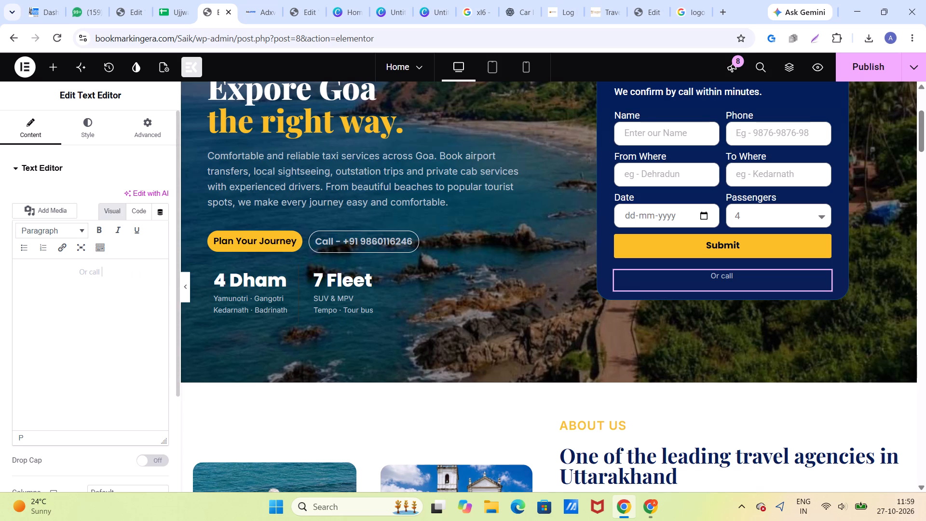
text(+91)
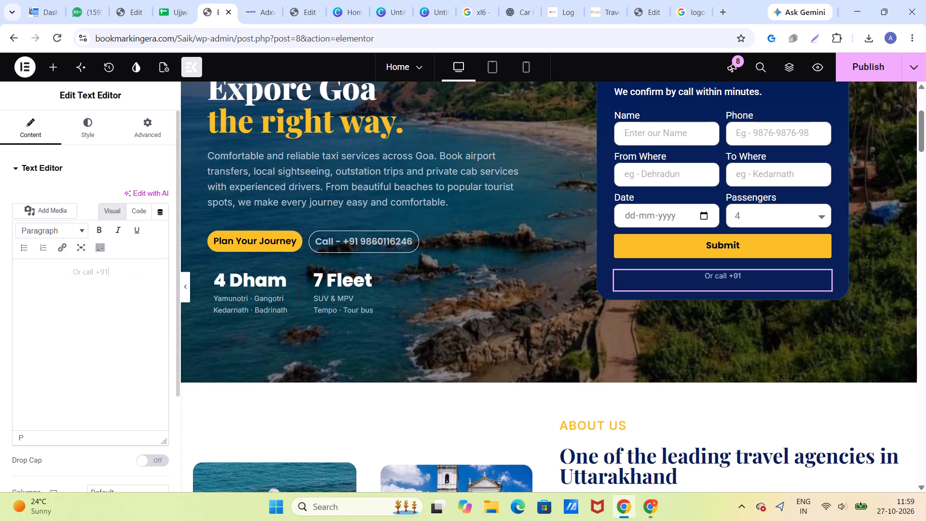
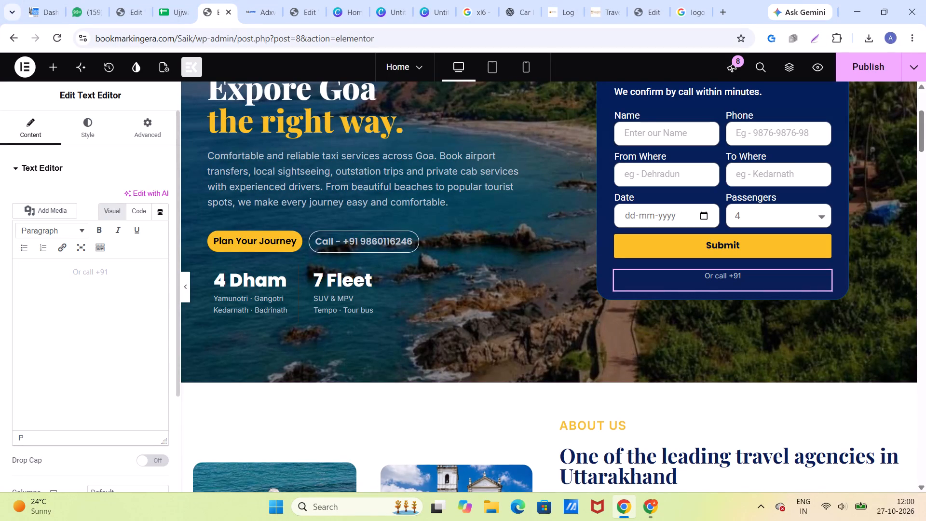
Complete the "Or call +91" line below the booking form with the copied business phone number.
key(space)
key(ctrl+v)
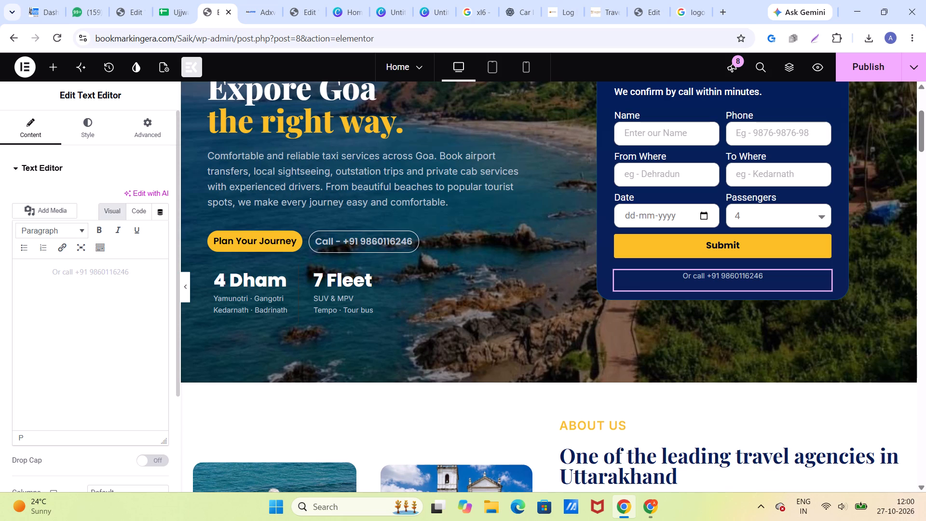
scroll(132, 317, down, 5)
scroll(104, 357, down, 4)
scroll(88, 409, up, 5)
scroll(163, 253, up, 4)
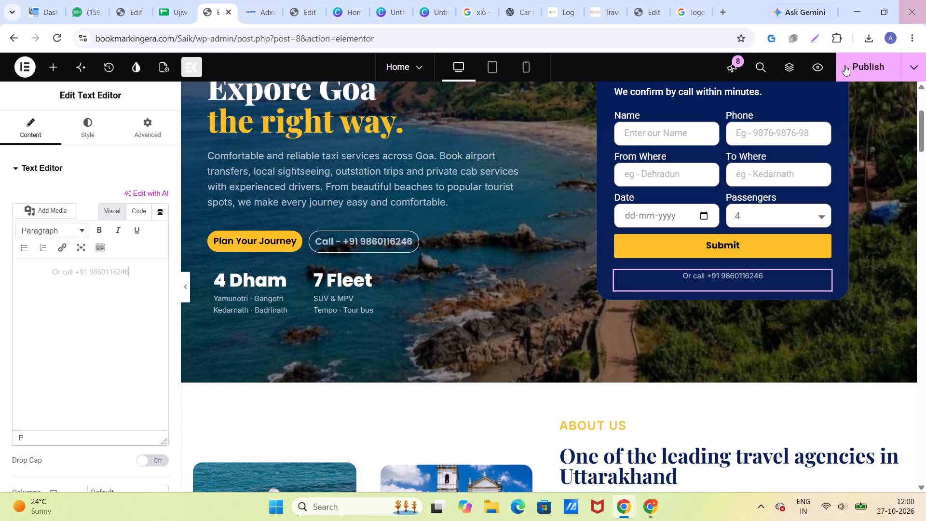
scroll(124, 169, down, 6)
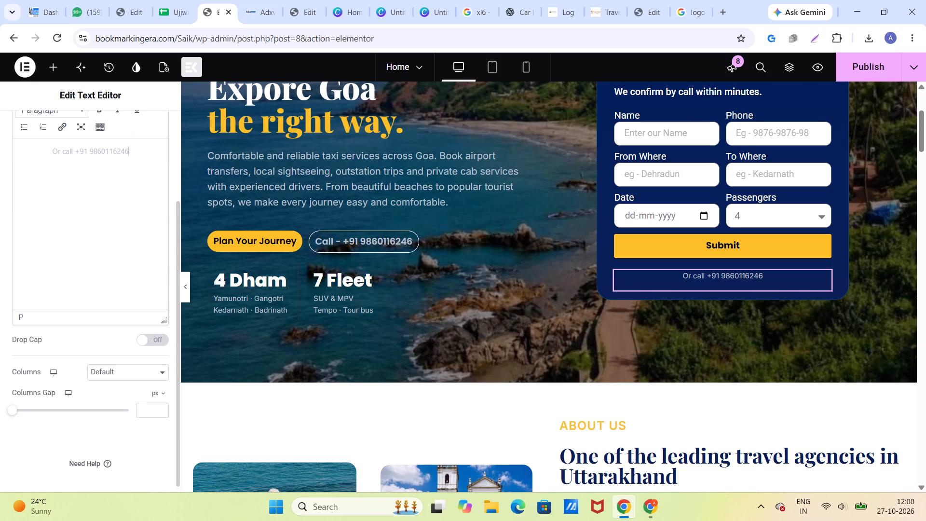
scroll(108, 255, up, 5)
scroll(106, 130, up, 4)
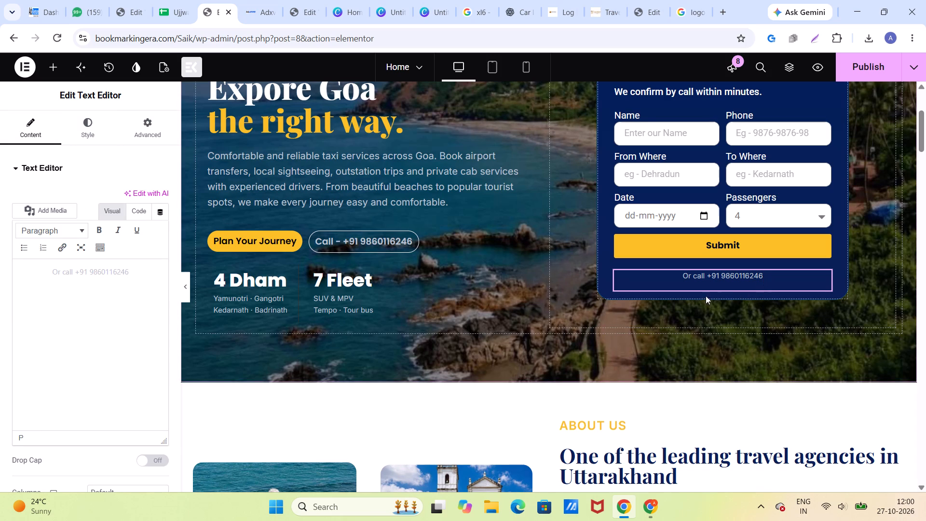
Change the hero's "4 Dham" heading to "Goa".
scroll(423, 303, up, 3)
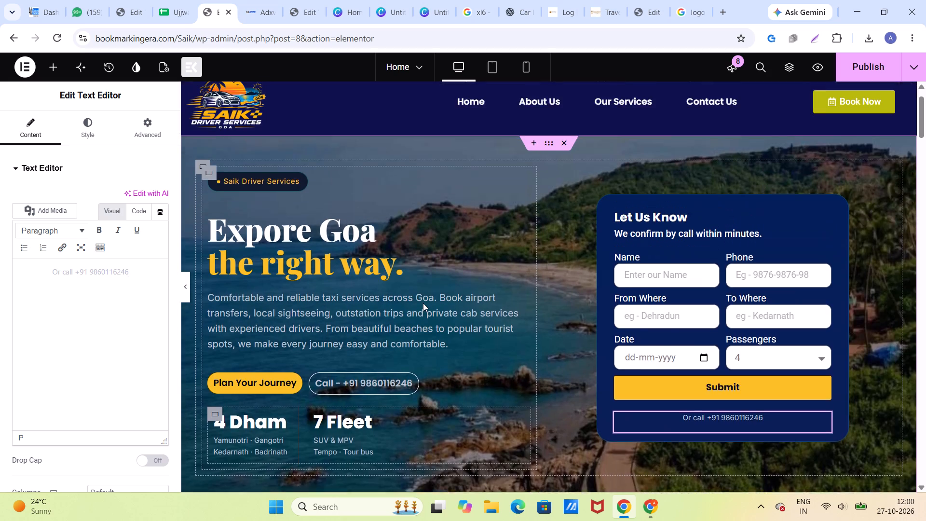
scroll(423, 303, down, 2)
click(257, 350)
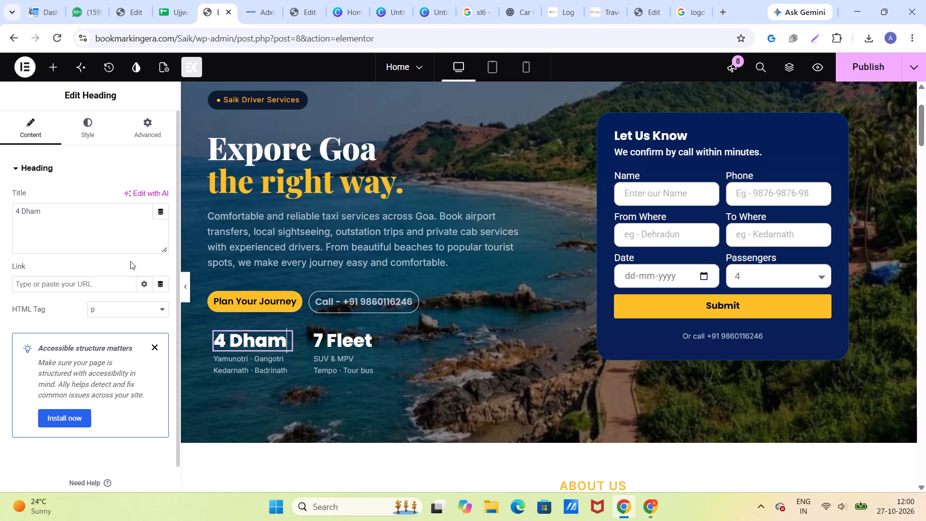
drag(72, 219, 0, 222)
key(shift+g)
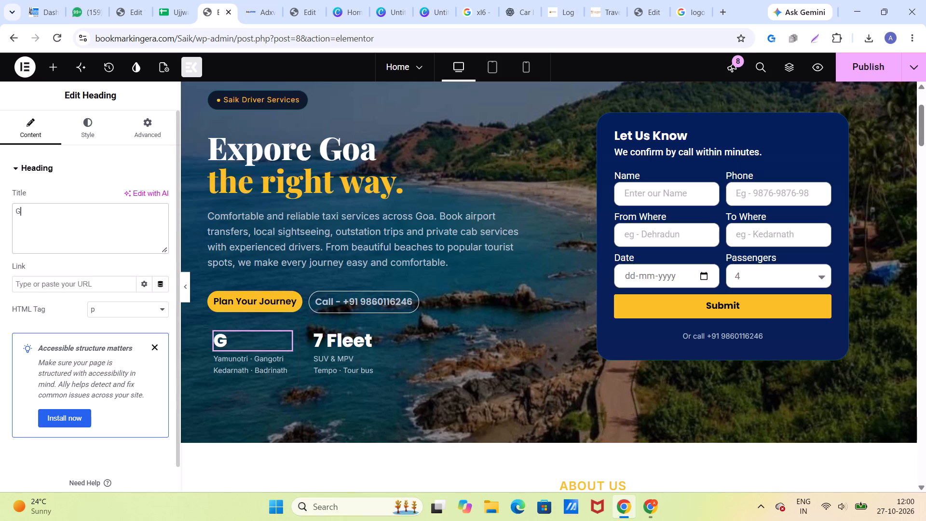
text(oa)
Open the hero's "7 Fleet" heading and look over the About Us and What We Offer sections below.
click(354, 345)
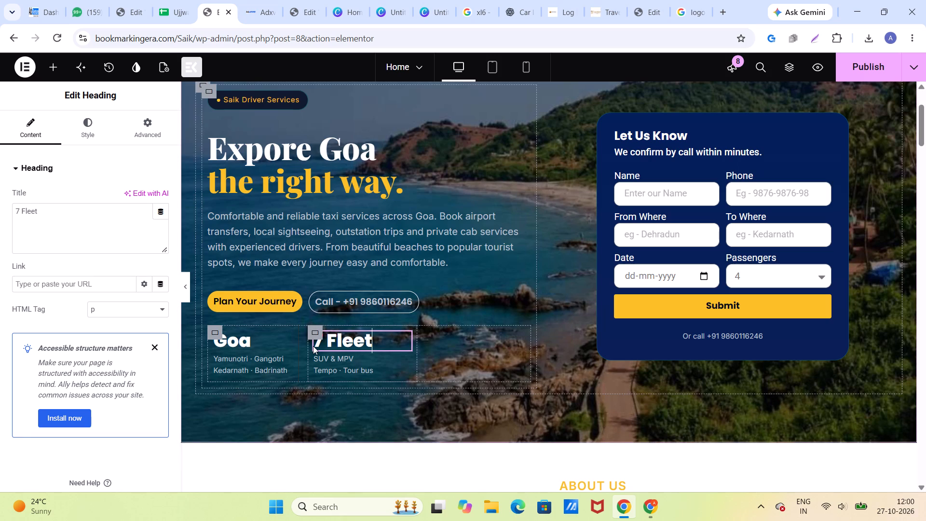
scroll(318, 345, down, 8)
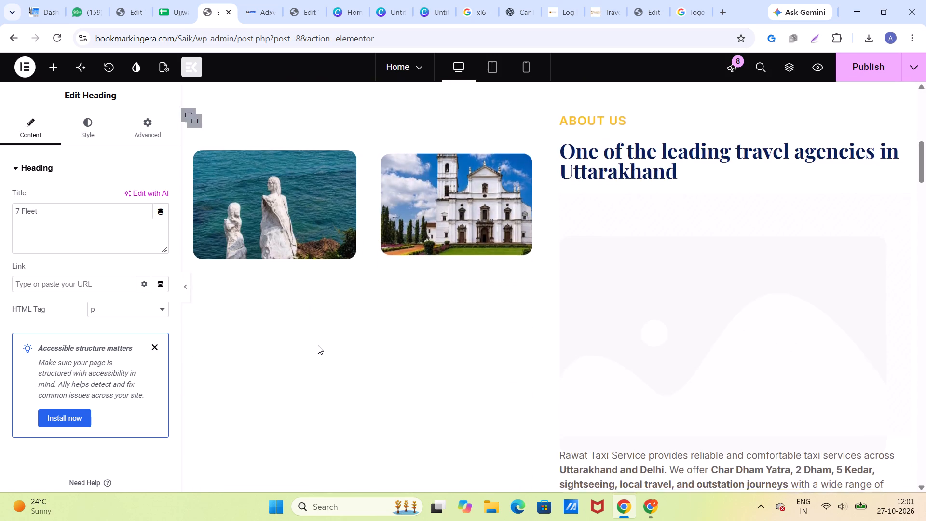
scroll(318, 345, down, 14)
scroll(315, 344, up, 11)
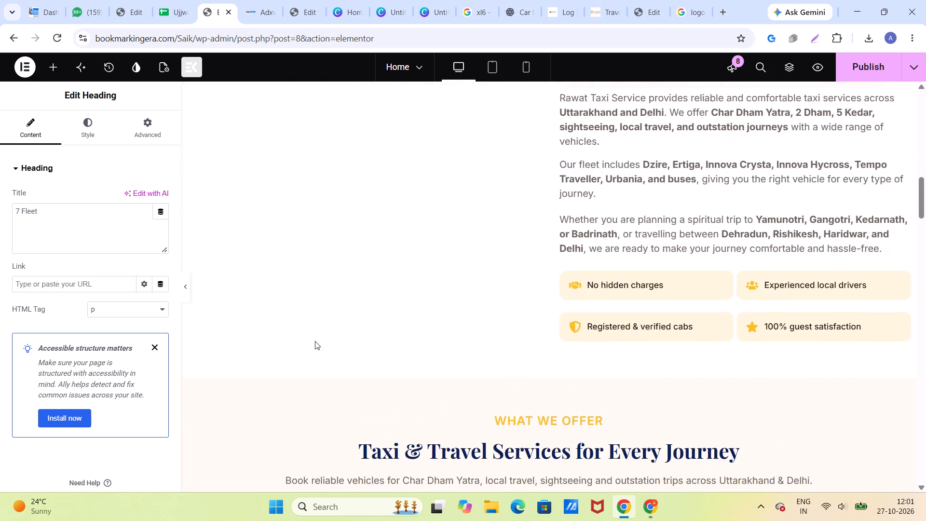
scroll(315, 341, up, 12)
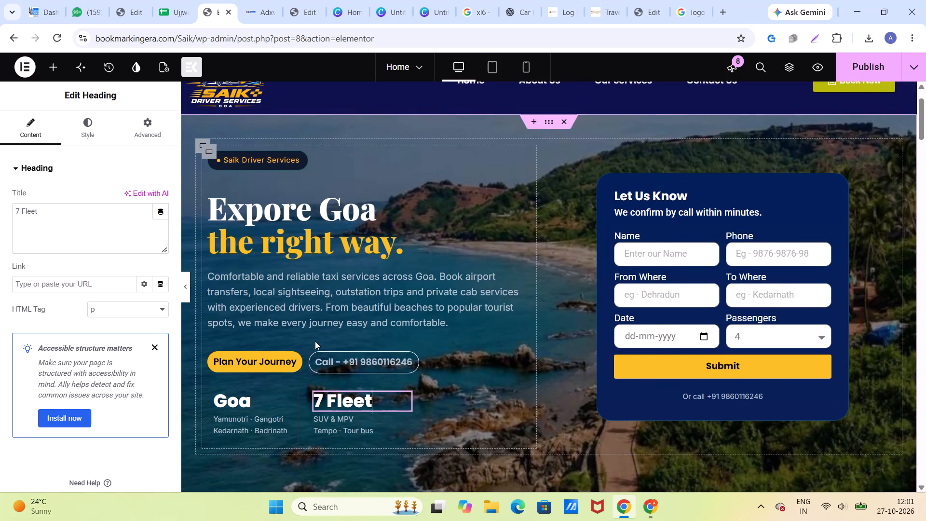
click(257, 427)
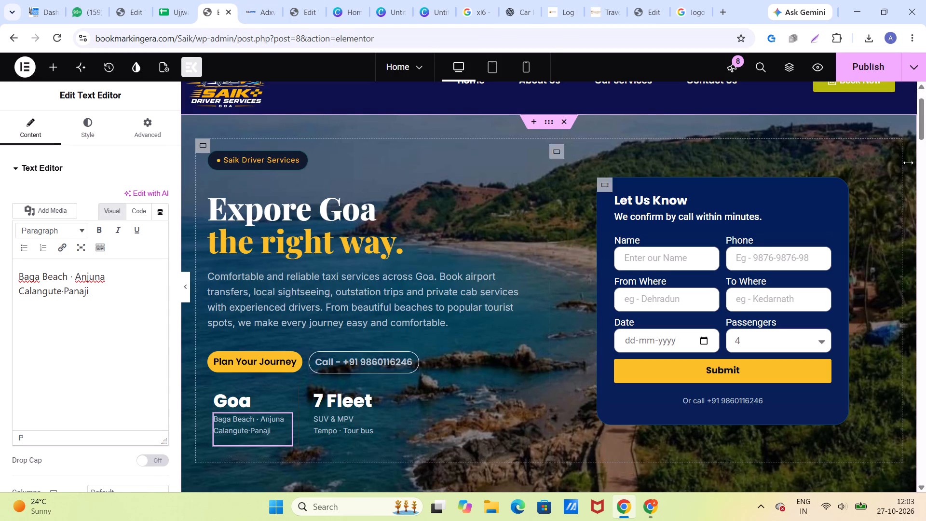
click(864, 69)
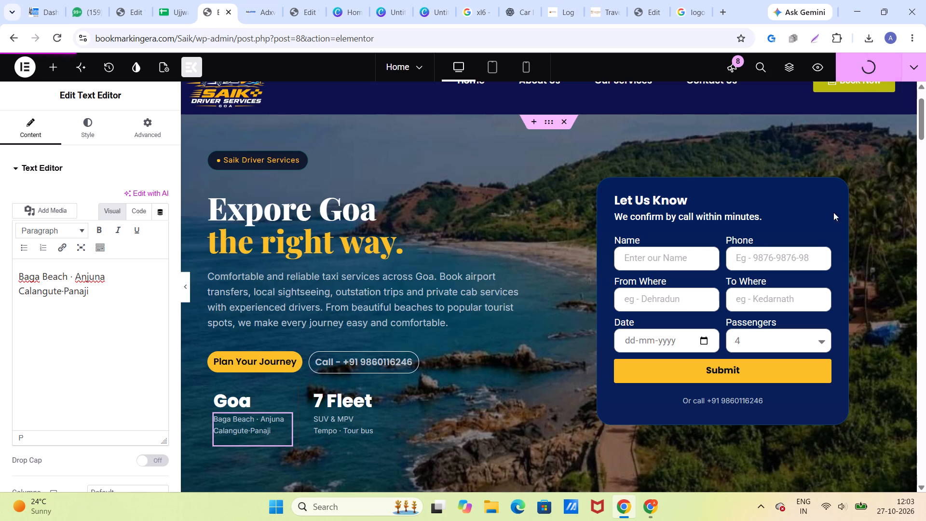
Open the Let Us Know form's From Where field settings and go to its placeholder.
click(751, 295)
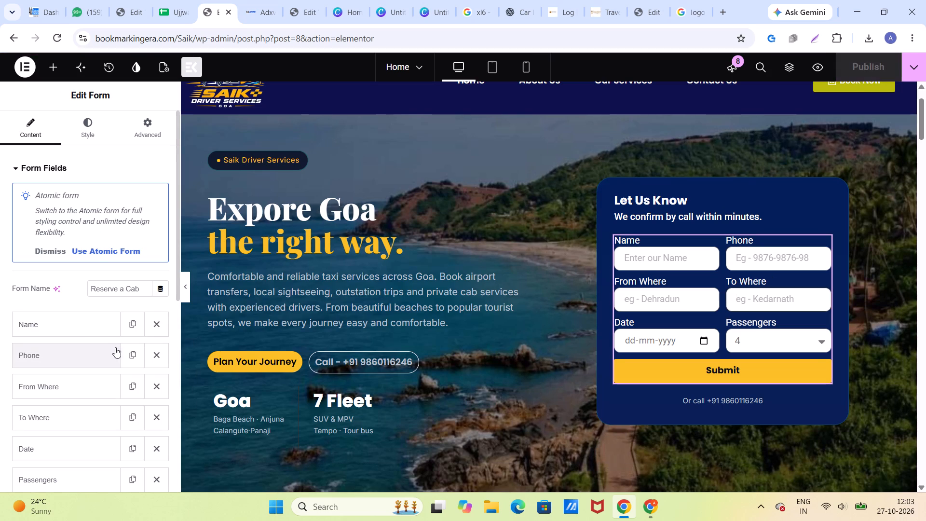
scroll(230, 317, down, 3)
scroll(230, 317, up, 1)
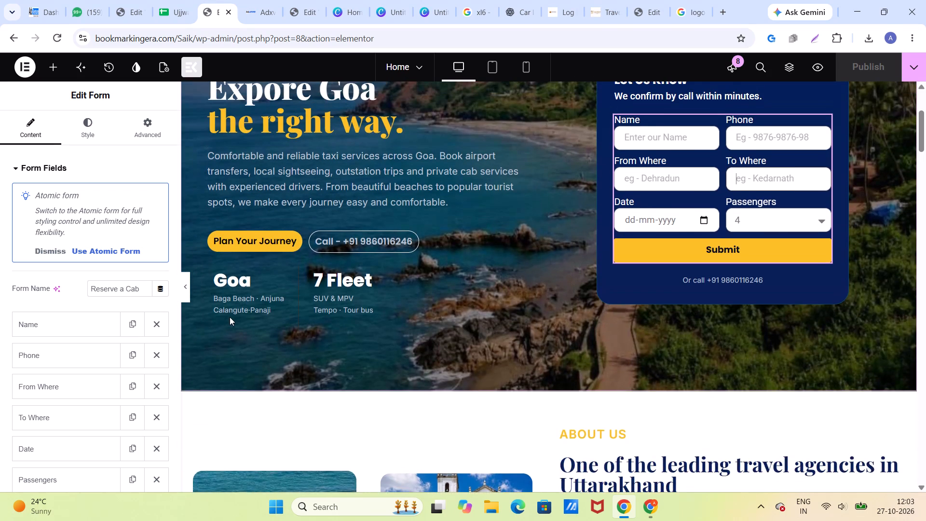
scroll(230, 317, up, 2)
scroll(230, 317, down, 2)
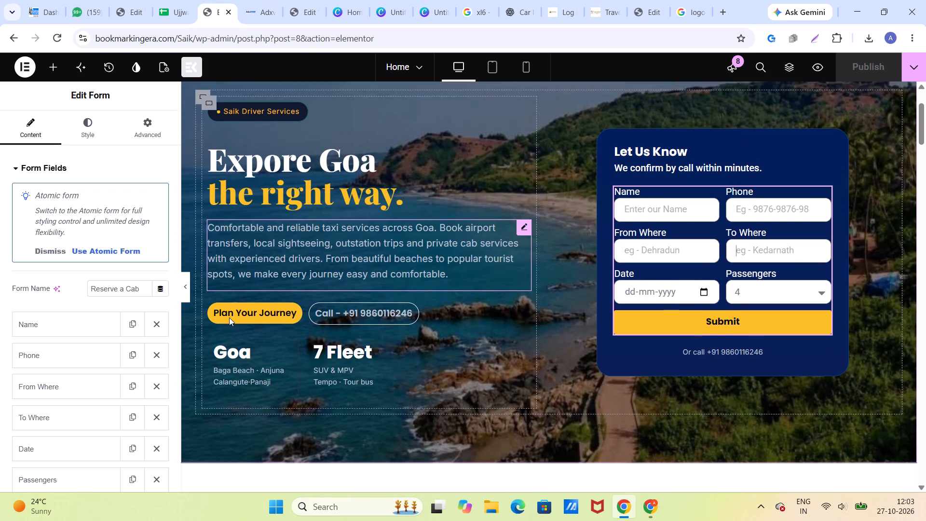
scroll(227, 312, up, 2)
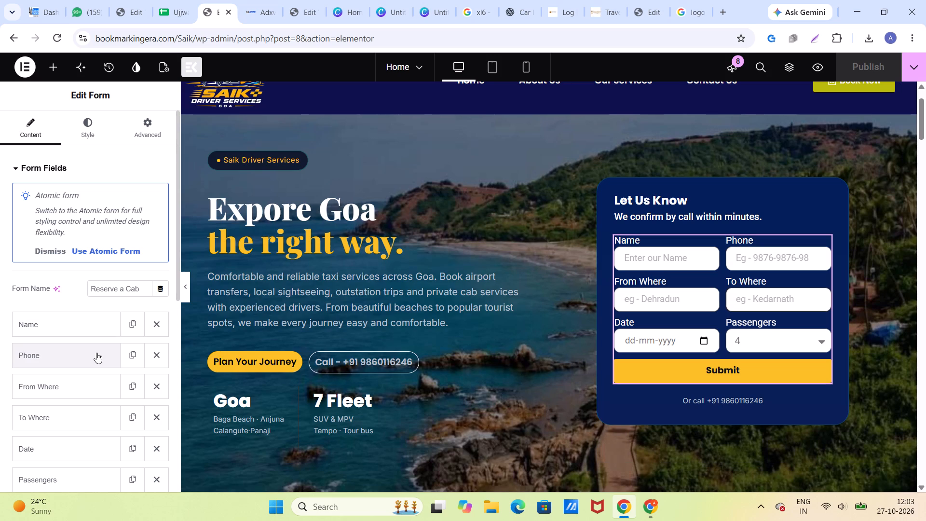
click(77, 388)
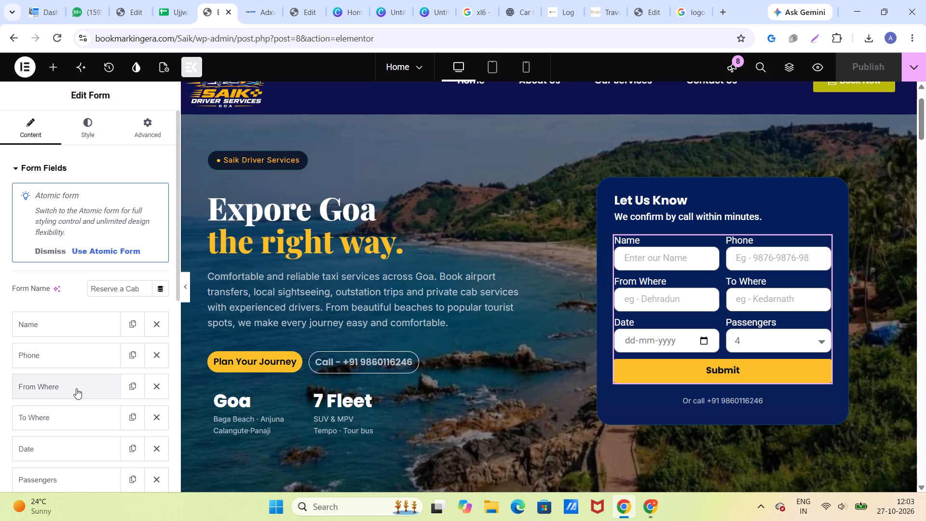
click(75, 385)
scroll(75, 385, down, 1)
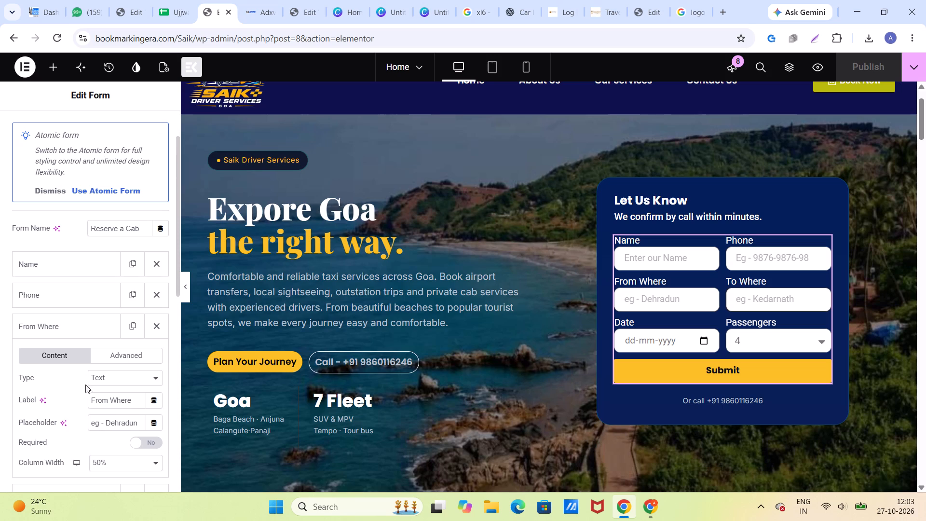
drag(138, 420, 109, 422)
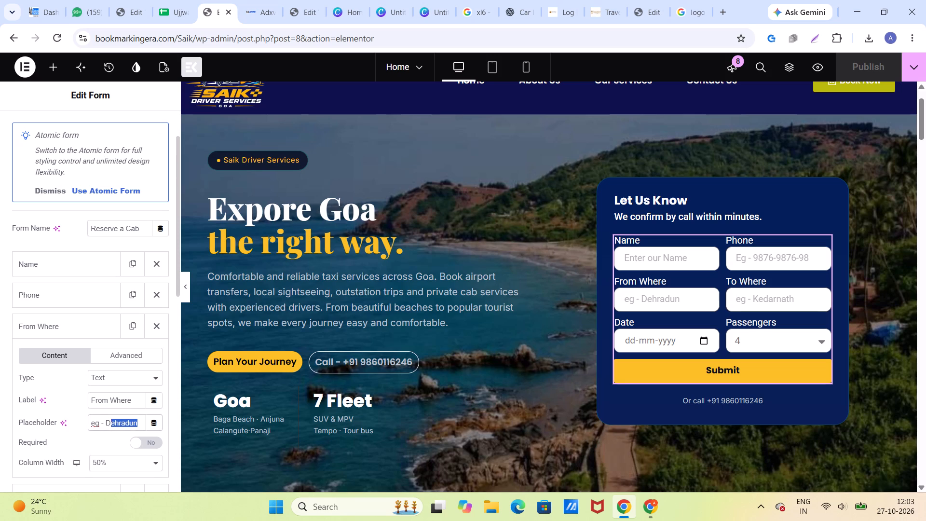
drag(109, 422, 108, 422)
Set the To Where field's placeholder in the Let Us Know form to "eg - Goa".
scroll(110, 422, down, 1)
click(74, 427)
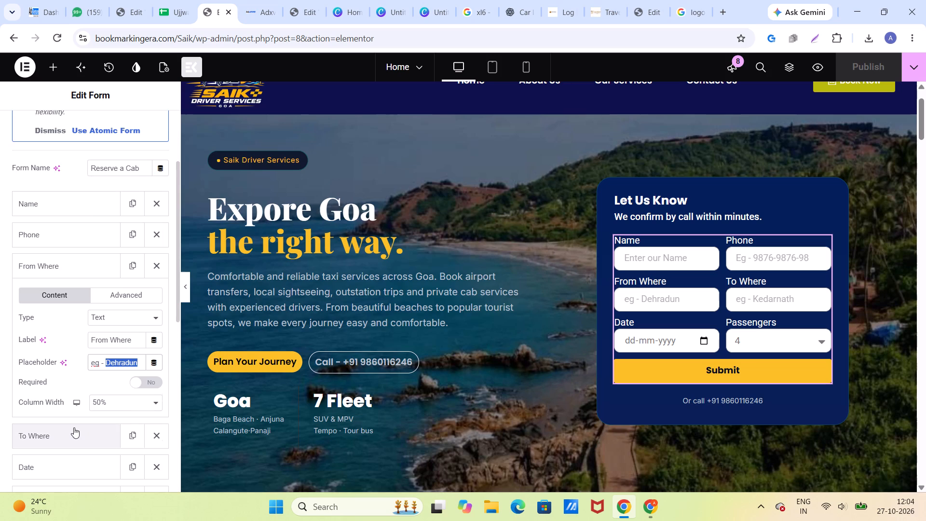
drag(138, 392, 110, 393)
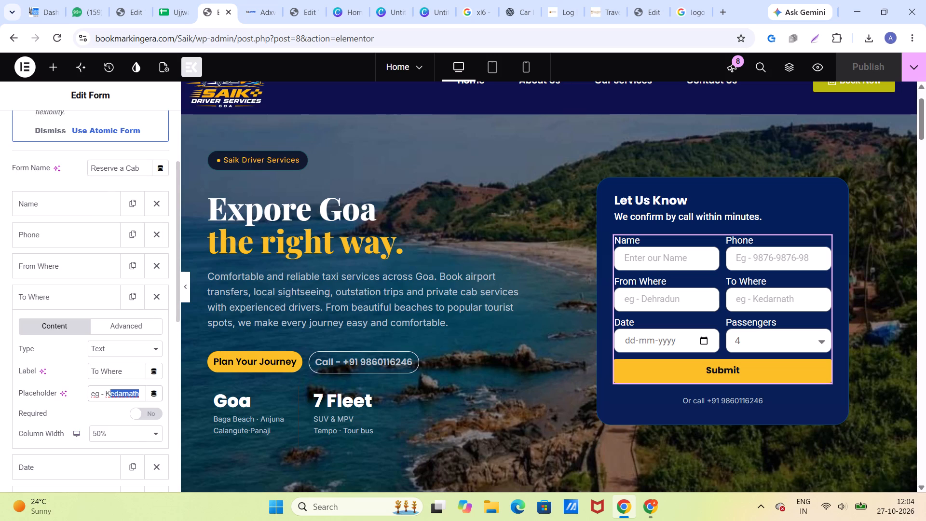
drag(110, 393, 105, 391)
text(Goa)
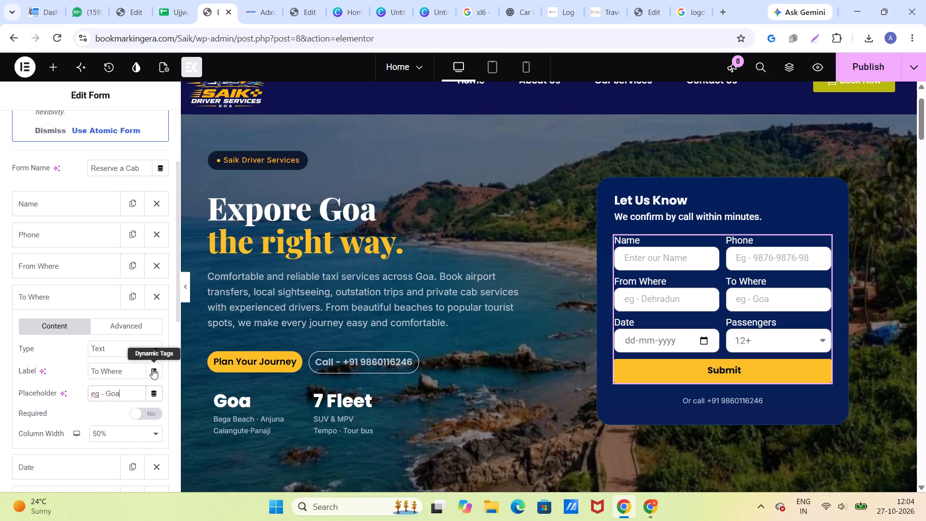
Set the Passengers field's options in the Let Us Know form to 4, 5 and 6+, and publish the page.
scroll(92, 375, down, 3)
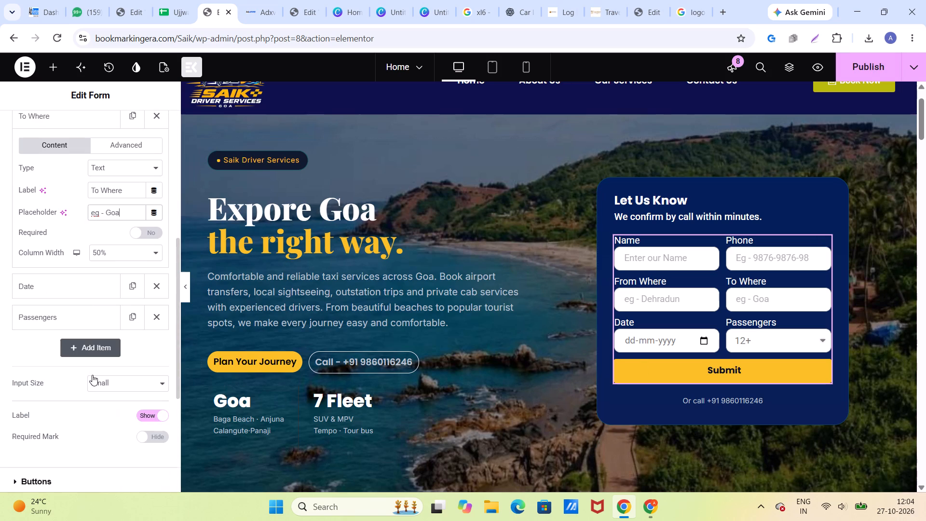
click(54, 317)
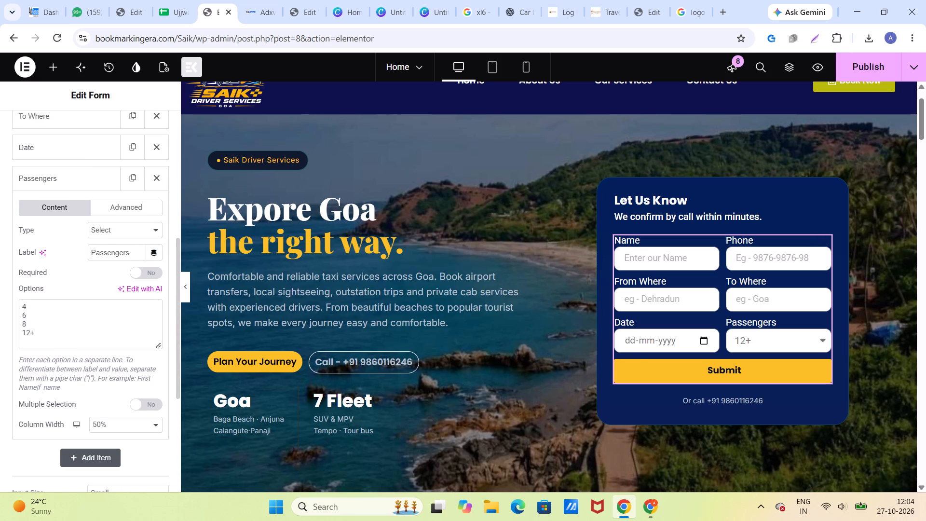
scroll(54, 329, up, 2)
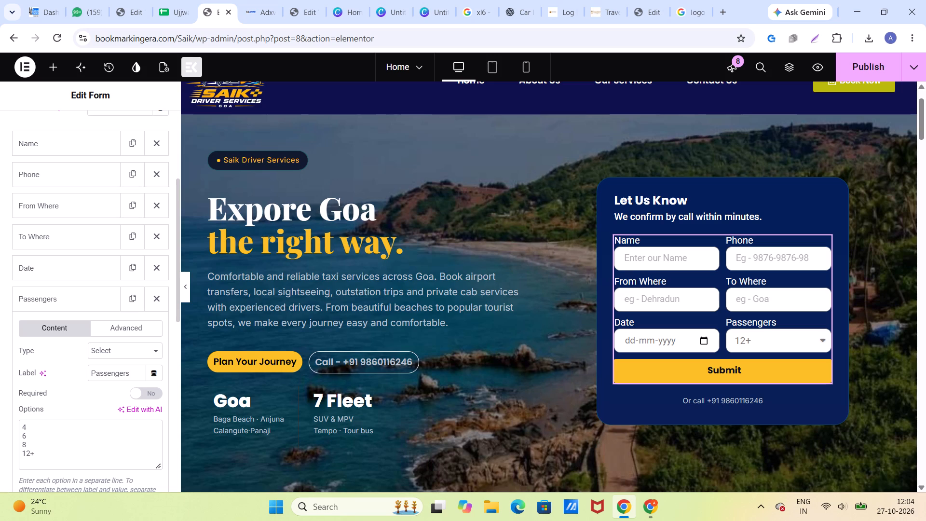
drag(35, 454, 24, 455)
key(BackSpace)
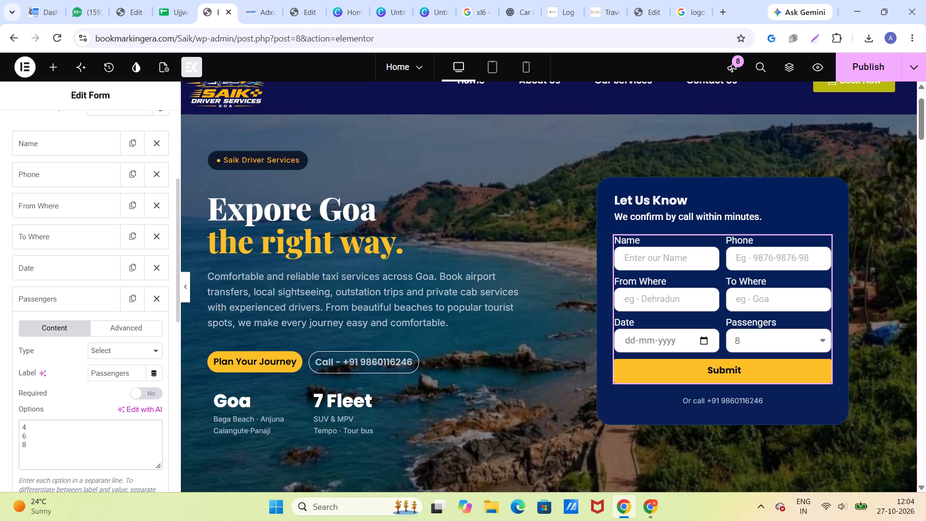
click(28, 446)
key(BackSpace)
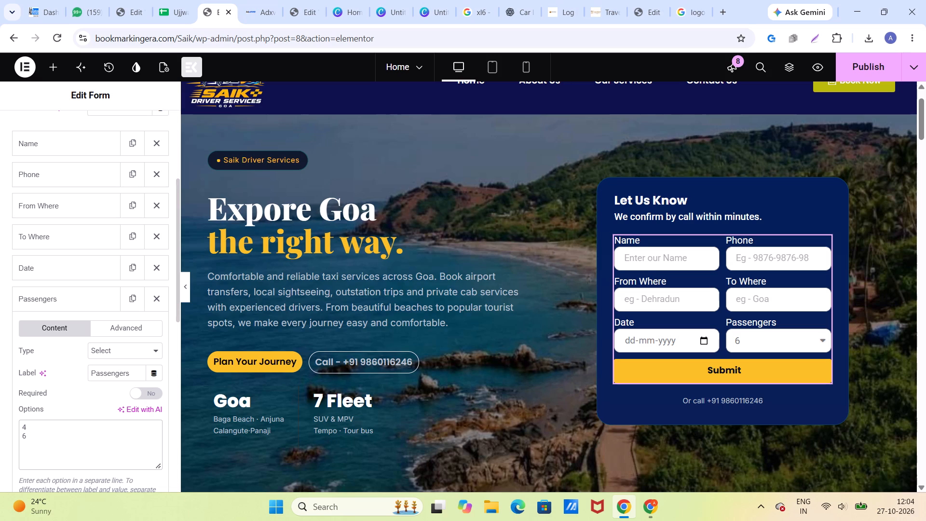
click(27, 427)
key(Return)
key(4)
key(BackSpace)
key(5)
click(29, 447)
key(shift+plus)
click(847, 68)
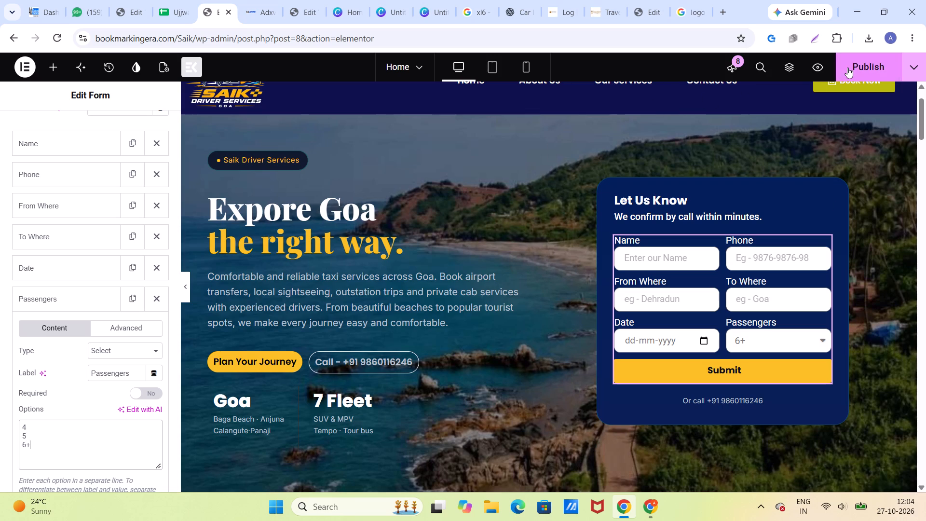
scroll(598, 238, down, 4)
scroll(596, 239, up, 2)
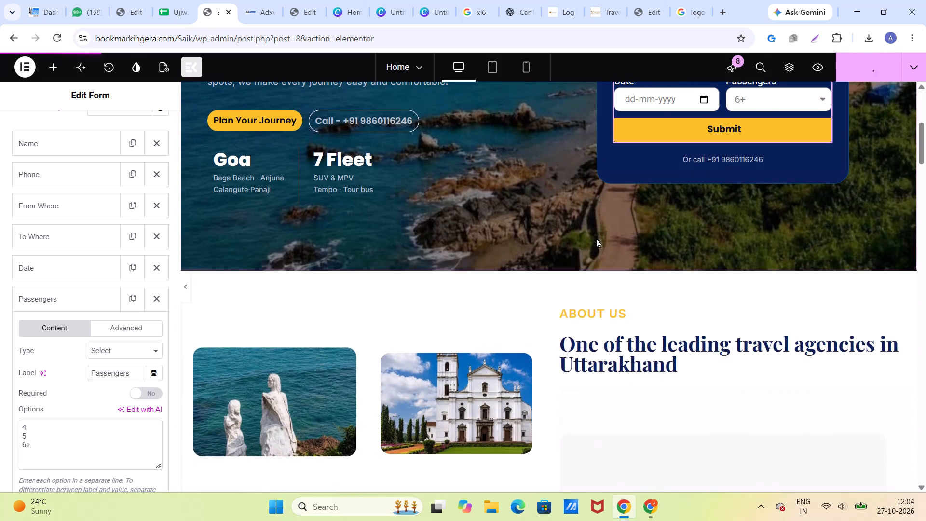
scroll(596, 239, up, 3)
scroll(596, 239, down, 5)
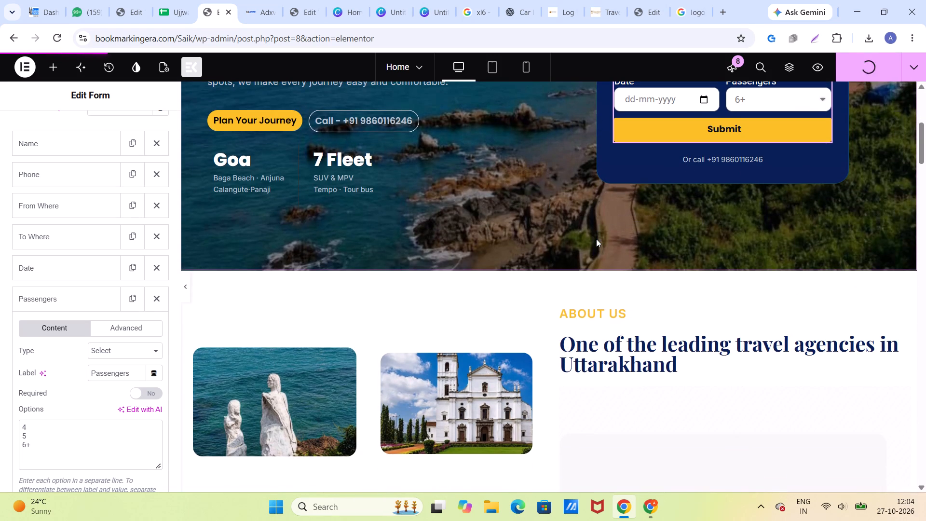
scroll(596, 239, up, 5)
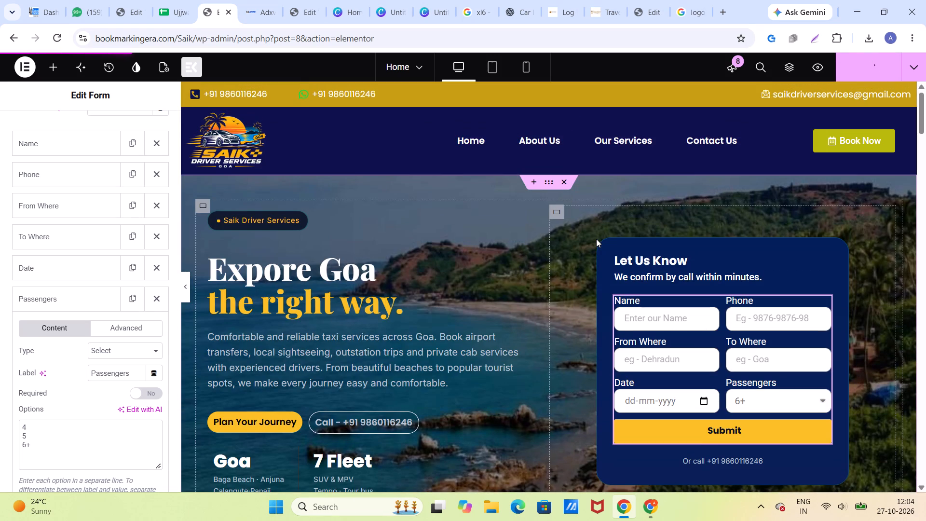
scroll(596, 239, down, 10)
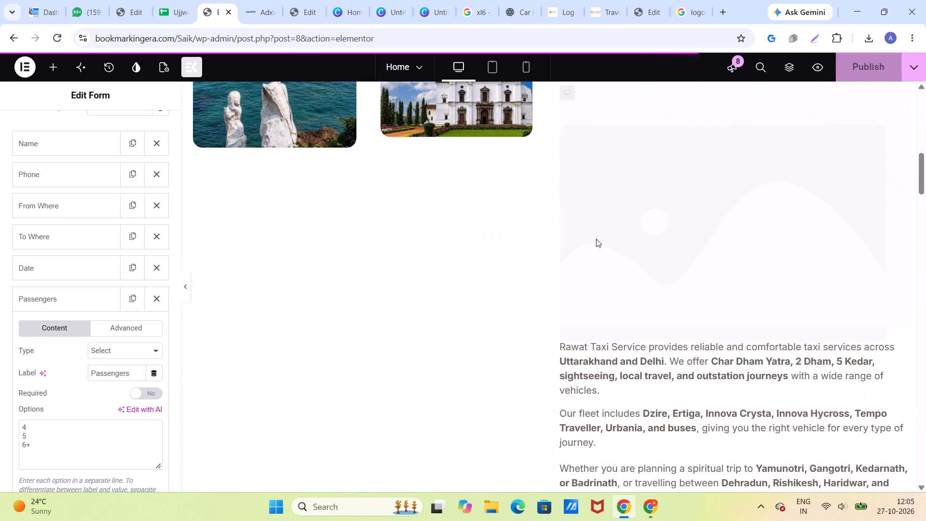
scroll(596, 239, down, 2)
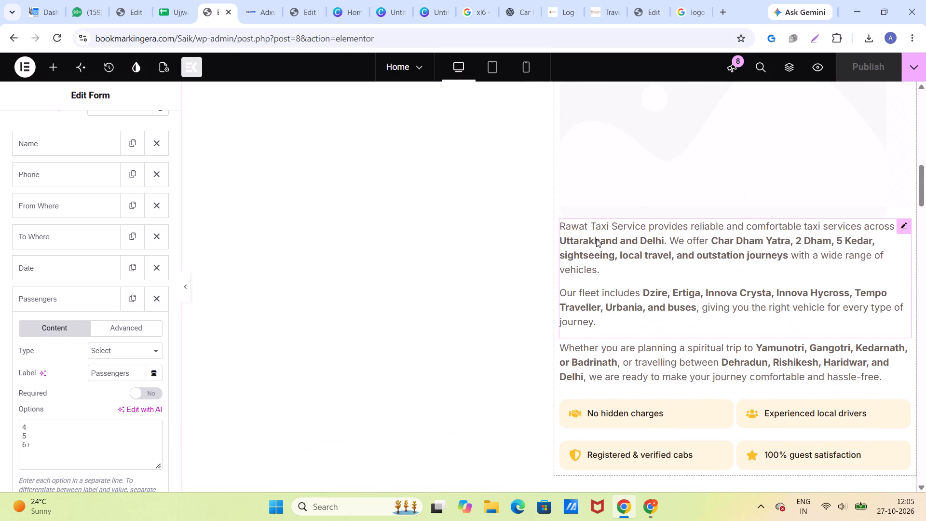
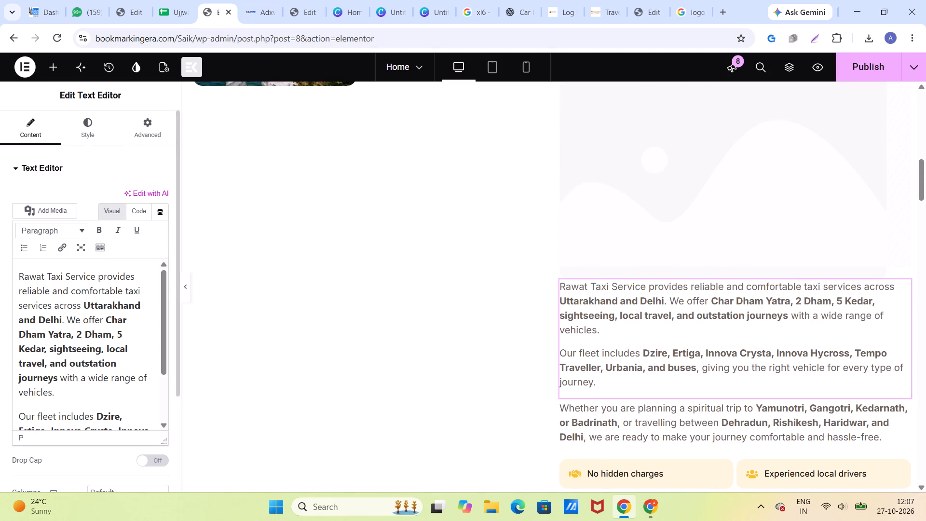
click(90, 388)
key(ctrl+a)
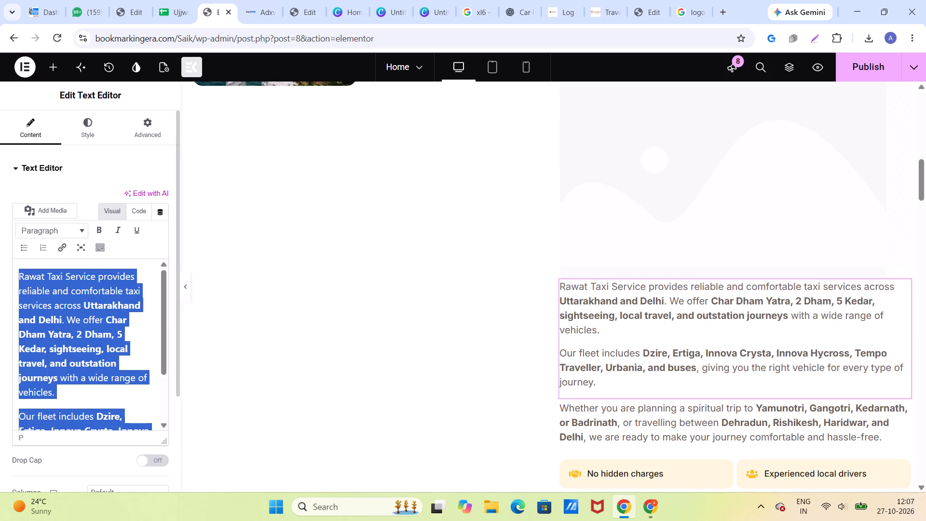
key(BackSpace)
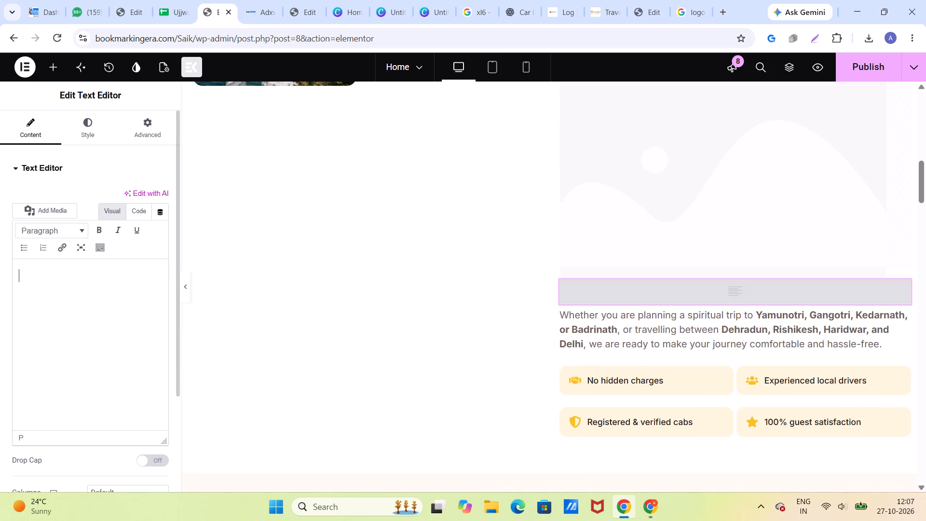
key(ctrl+v)
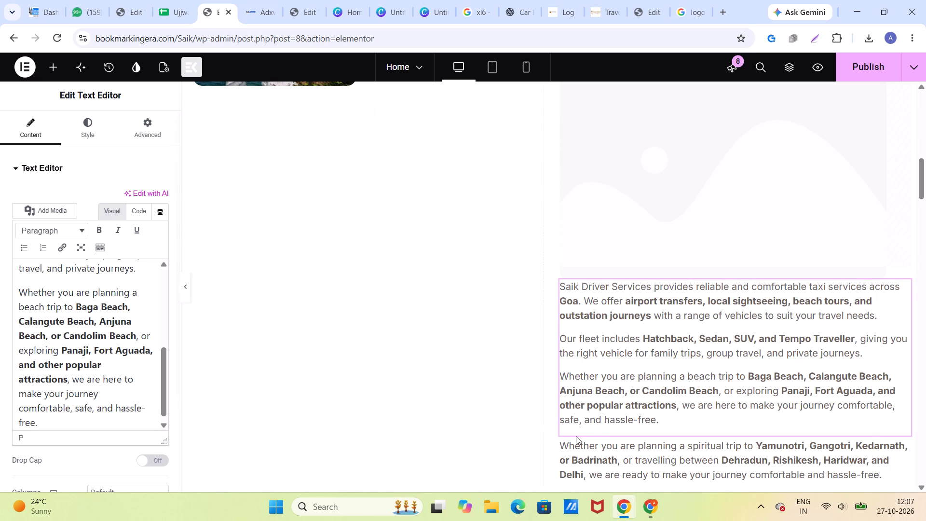
Delete the separate spiritual trip text block for Yamunotri, Gangotri, Kedarnath and Badrinath from About Us, and publish the page.
scroll(594, 415, down, 1)
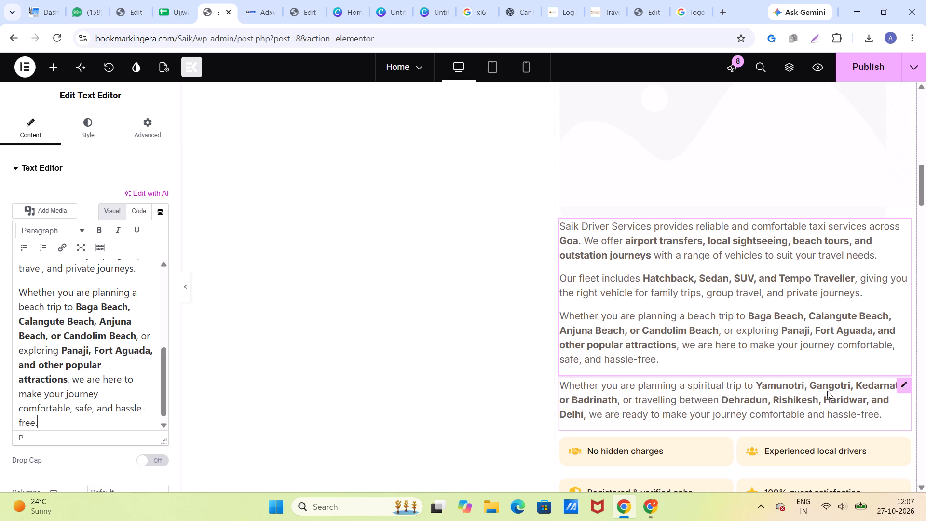
click(902, 382)
right_click(902, 382)
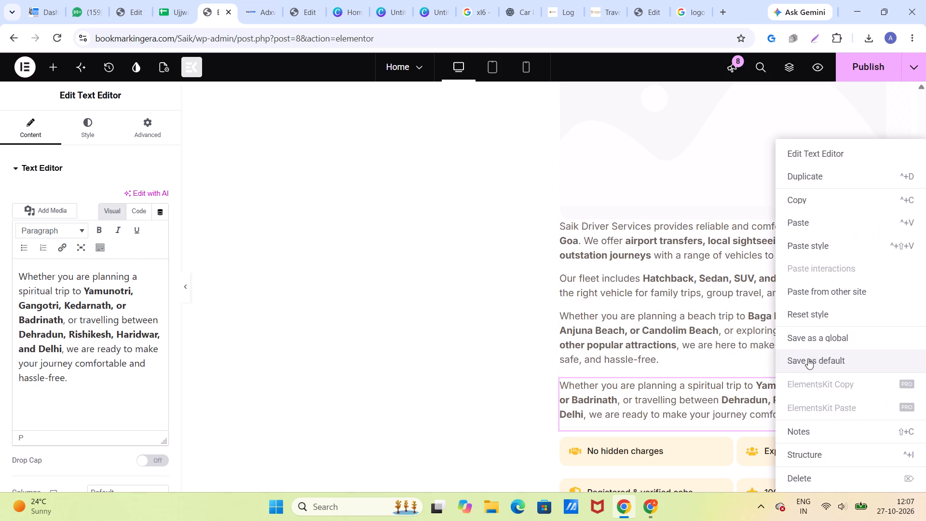
click(806, 479)
scroll(685, 367, up, 1)
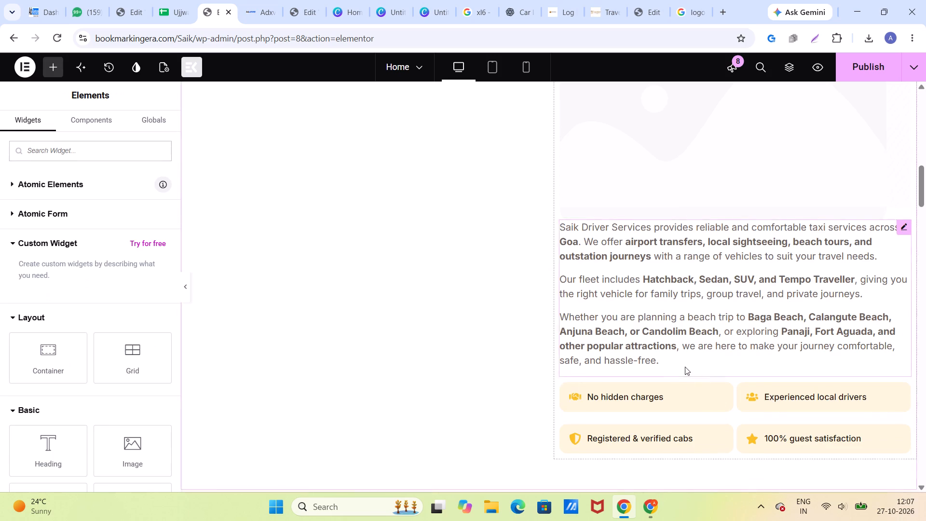
scroll(682, 365, up, 3)
scroll(681, 365, down, 3)
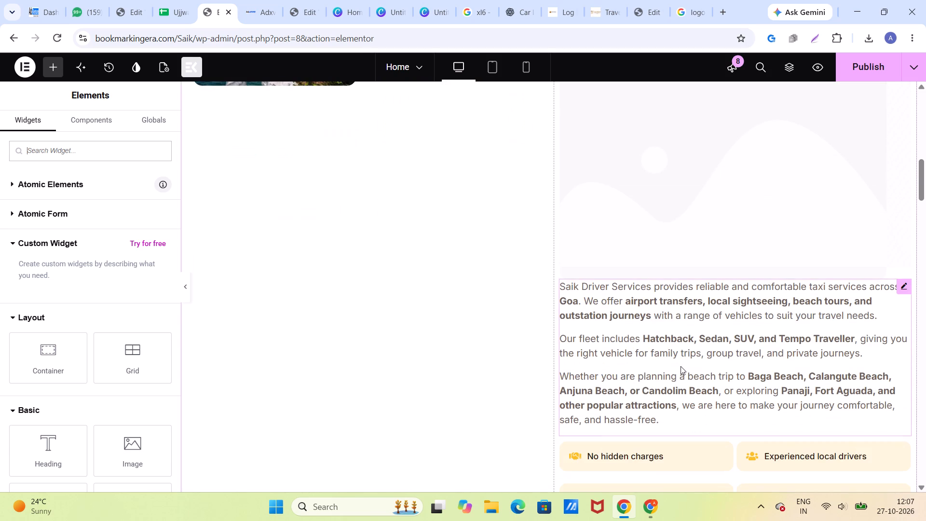
click(857, 60)
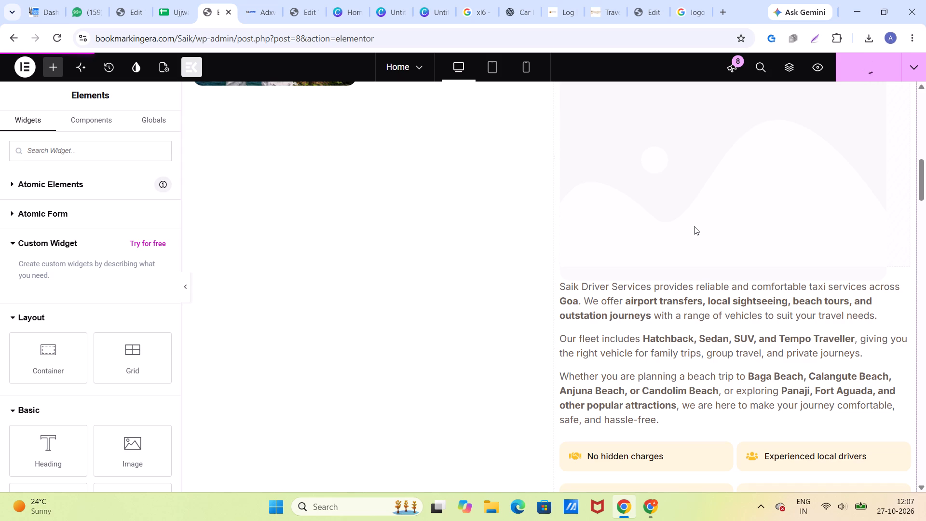
Change the About Us heading to "One of the leading travel agencies in Goa".
scroll(468, 330, up, 4)
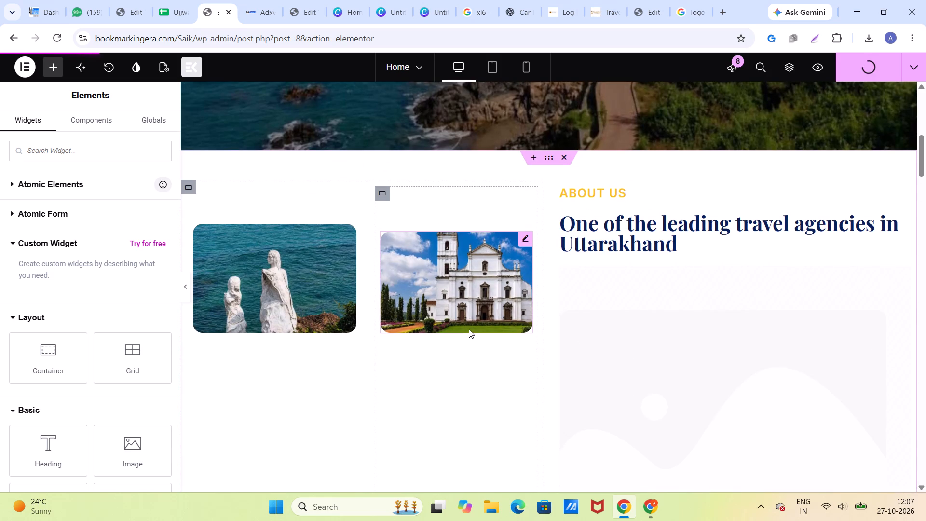
click(725, 241)
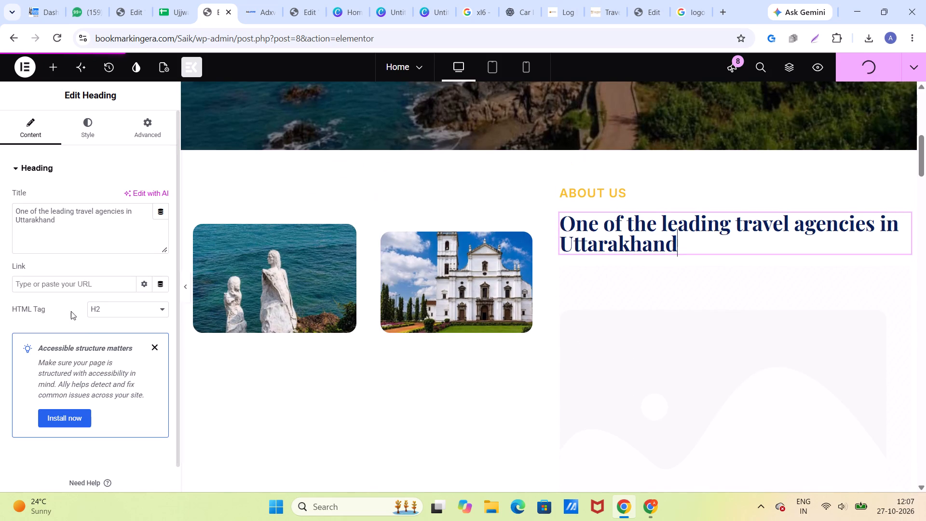
drag(62, 220, 36, 228)
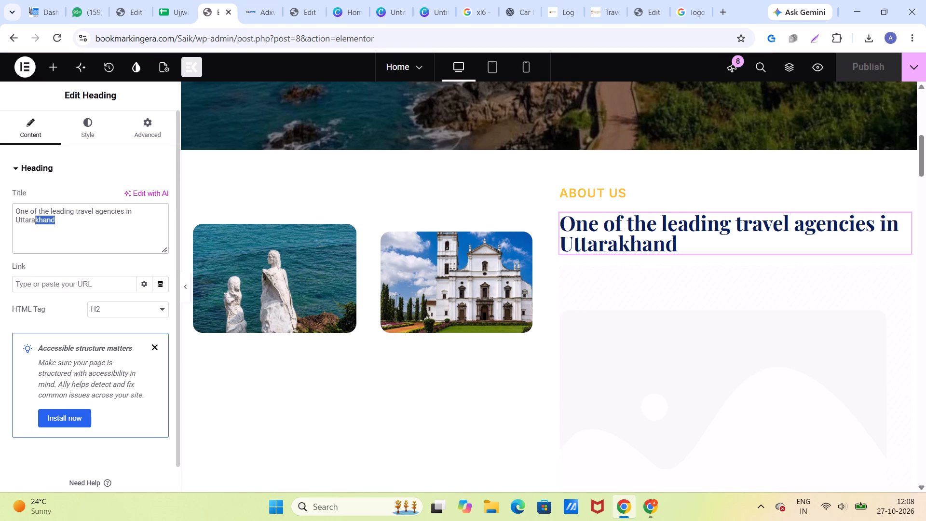
drag(36, 228, 12, 226)
text(Goa)
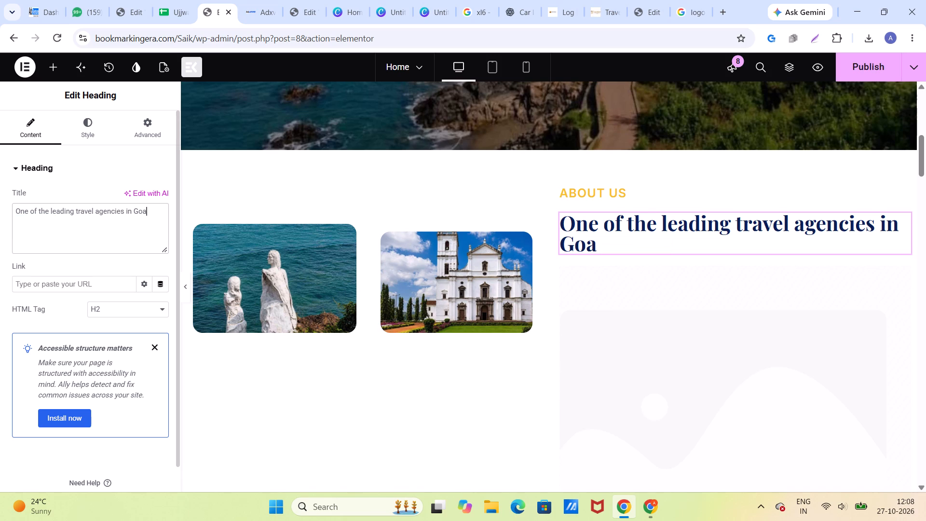
Change the main heading of the What We Offer section to "Saik Driver Services for Every Journey".
scroll(776, 231, down, 2)
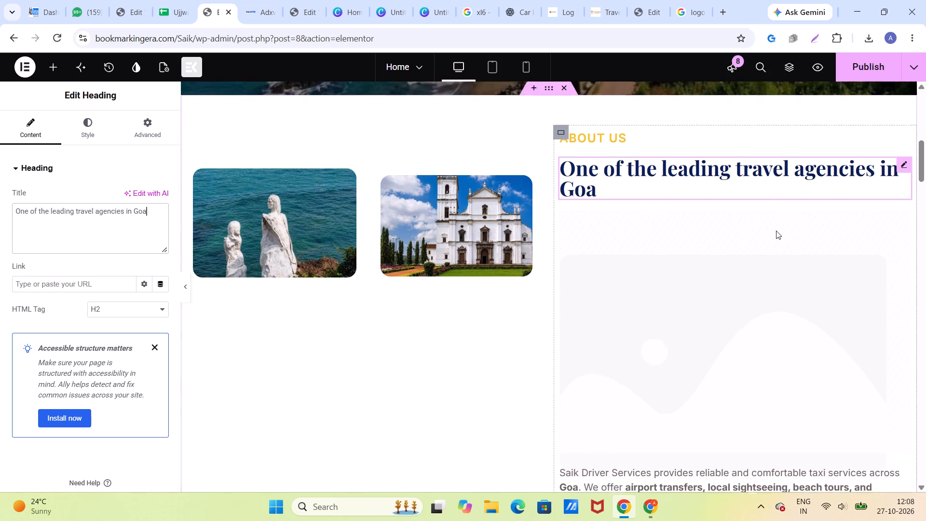
scroll(776, 231, down, 4)
scroll(776, 231, up, 6)
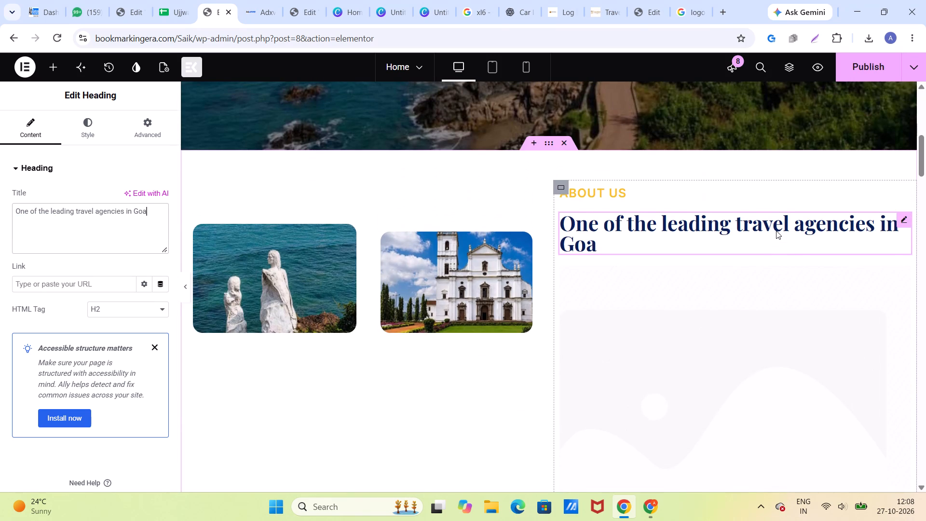
scroll(776, 231, down, 15)
scroll(776, 233, up, 5)
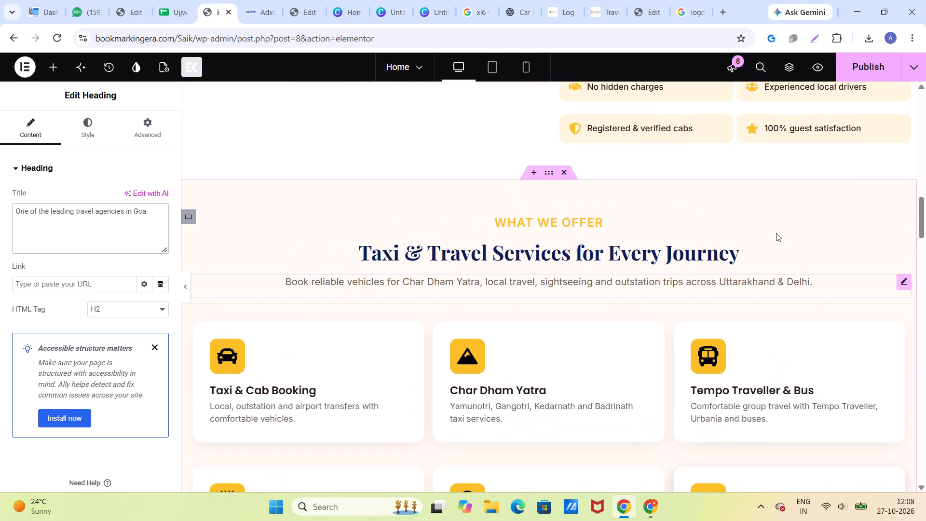
scroll(776, 233, up, 1)
scroll(776, 233, down, 3)
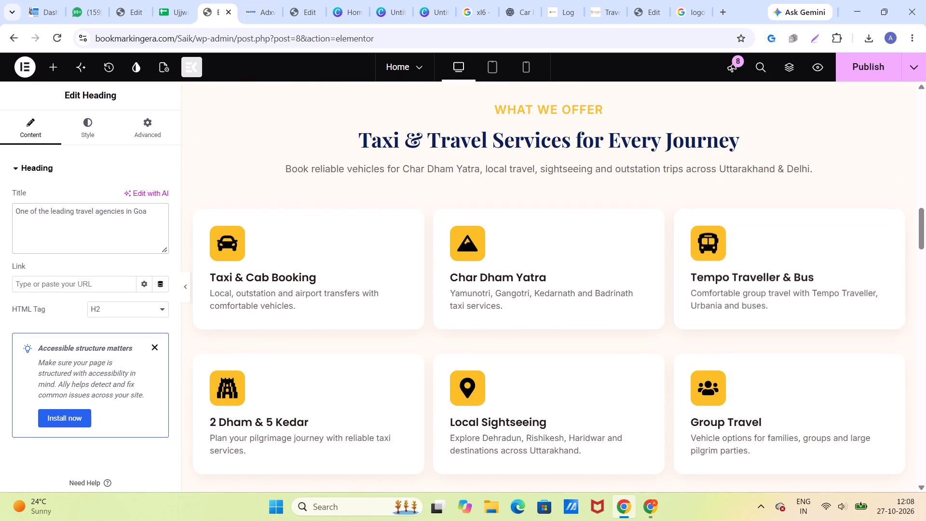
click(459, 145)
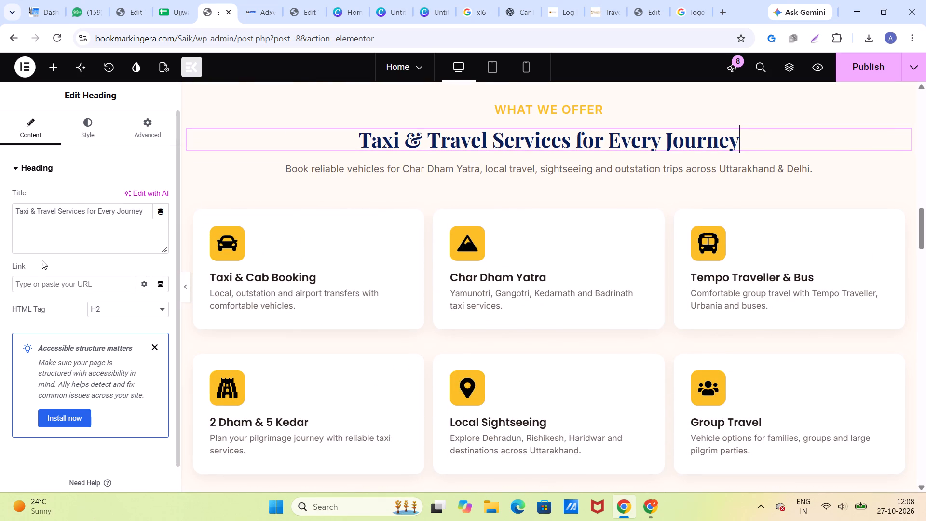
drag(58, 214, 13, 226)
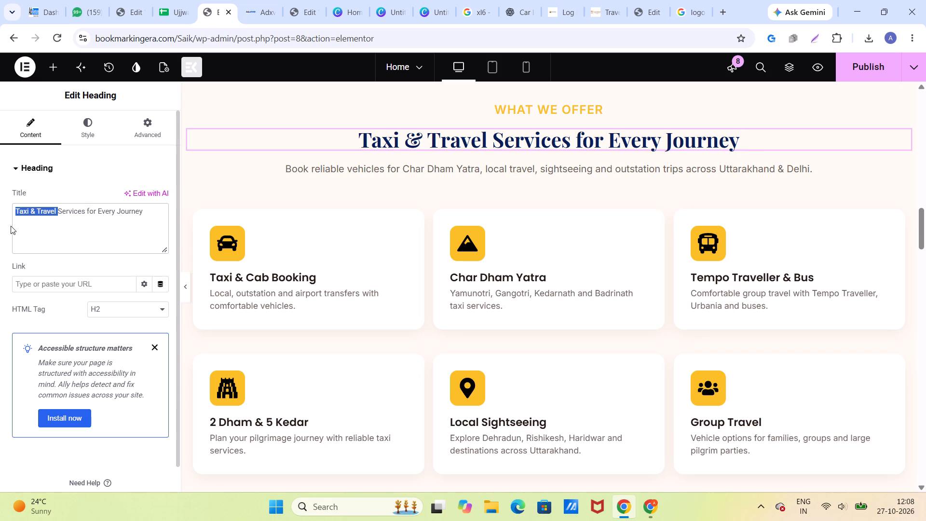
text(Saik)
key(space)
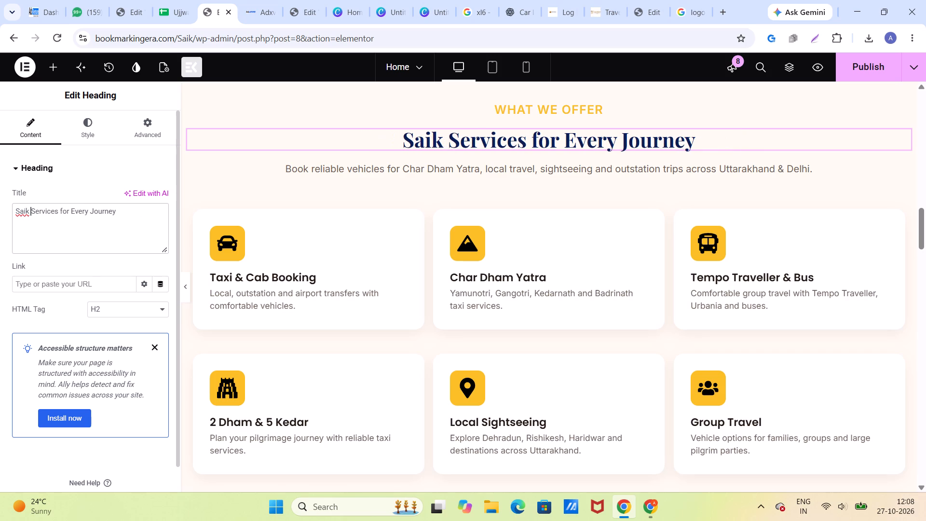
text(Driver)
key(space)
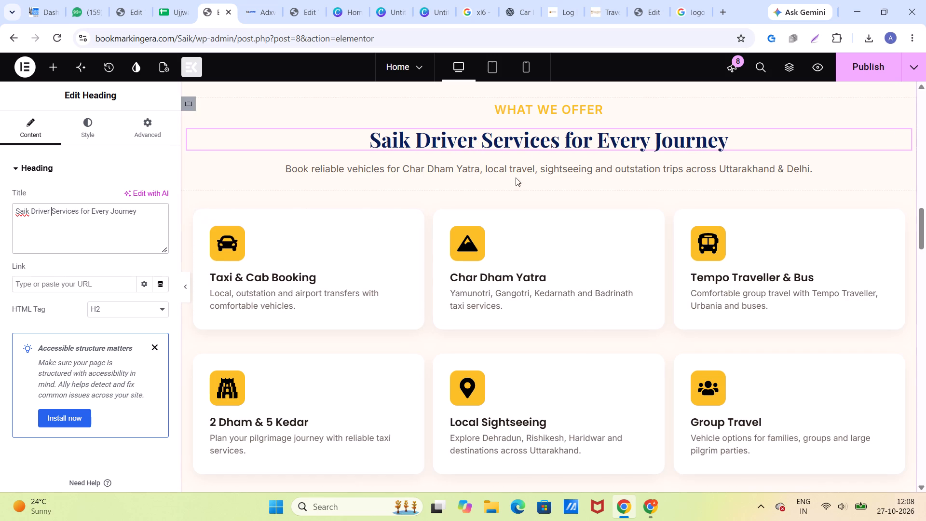
Edit the What We Offer description to "Book reliable vehicles for Goa, local travel, sightseeing and outstation trips across India".
click(458, 178)
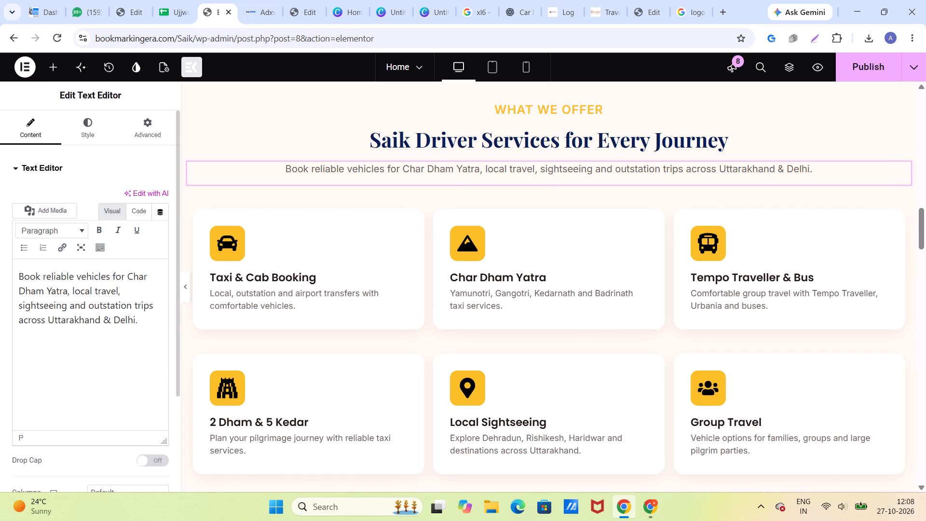
drag(67, 294, 18, 297)
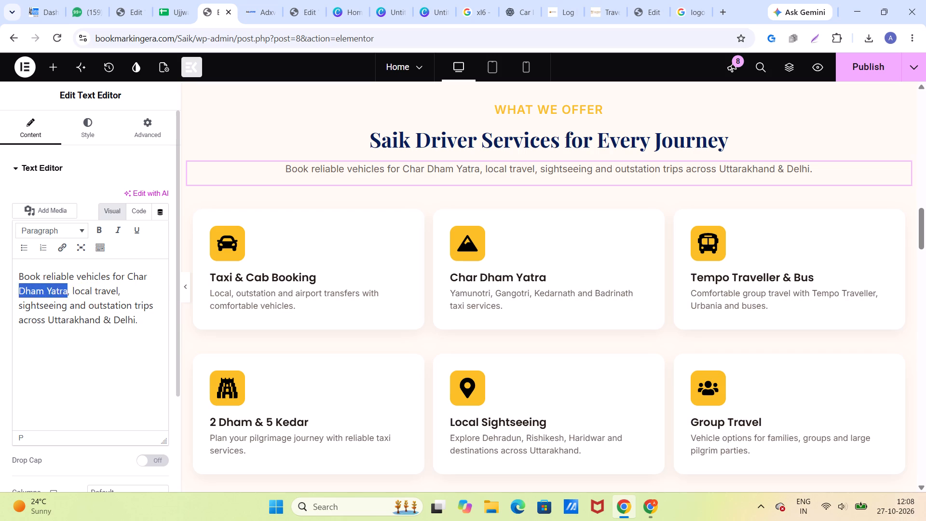
drag(18, 297, 129, 265)
key(BackSpace)
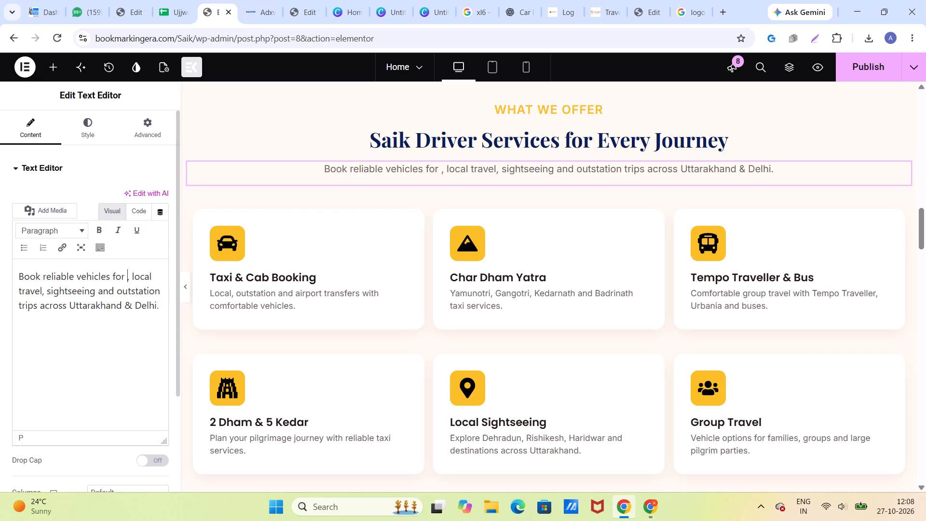
text(Goa)
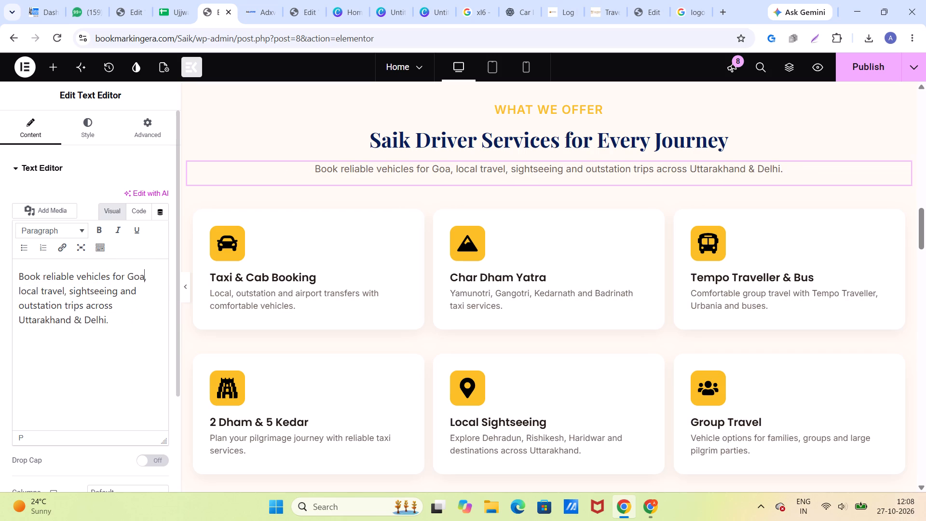
drag(114, 322, 0, 338)
key(BackSpace)
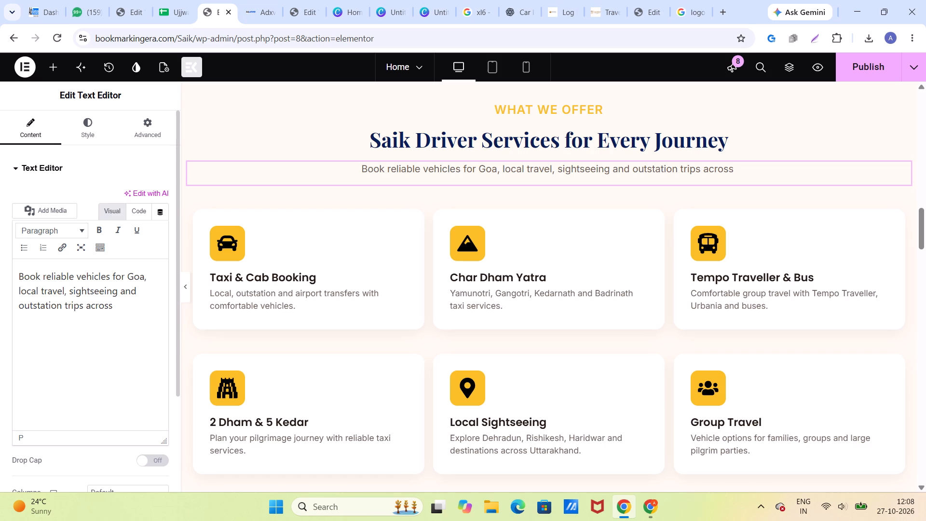
text(In)
text(dia)
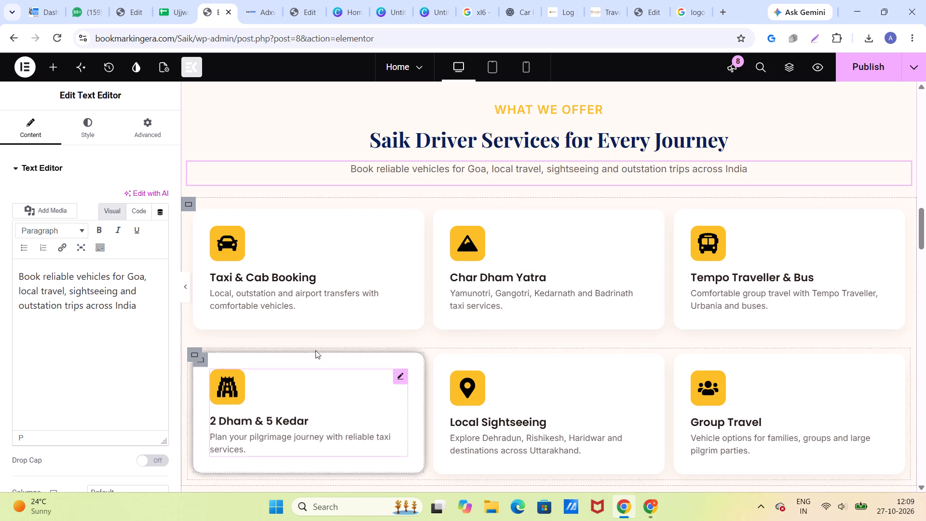
Set the title of the Char Dham Yatra icon box to "Goa".
click(477, 255)
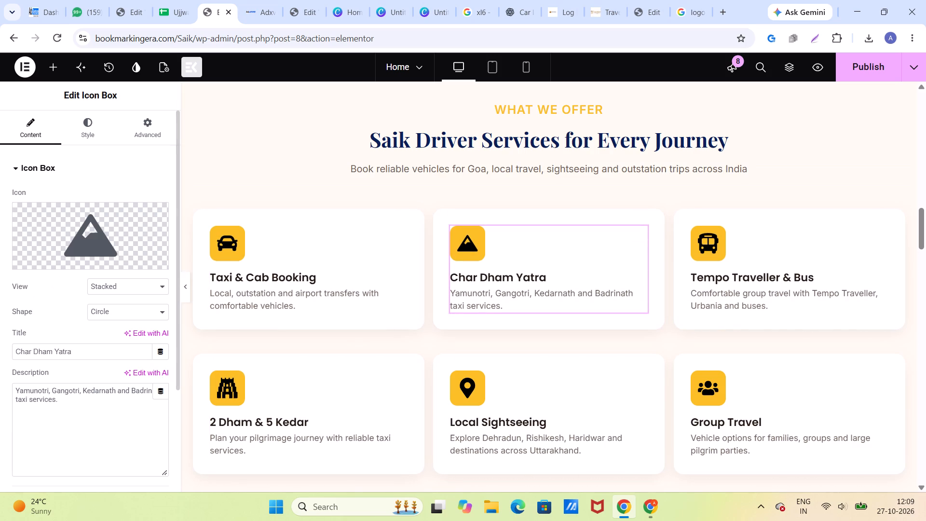
drag(80, 349, 0, 361)
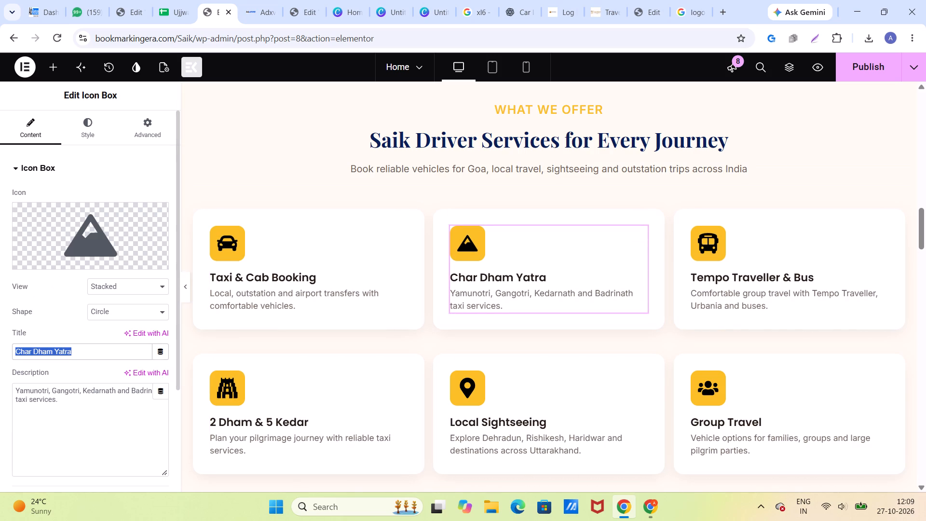
text(Goa)
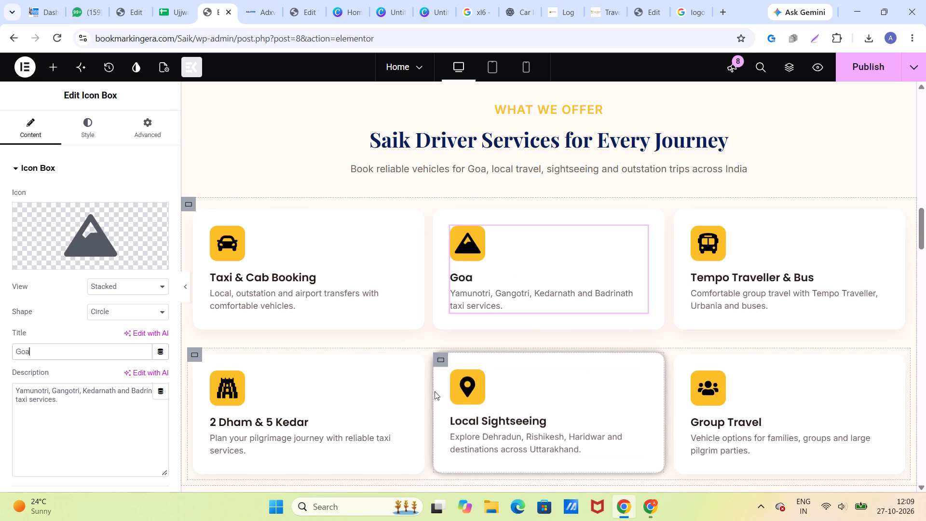
Change the title of the "2 Dham & 5 Kedar" icon box to "North/South Goa".
scroll(399, 410, down, 1)
click(281, 364)
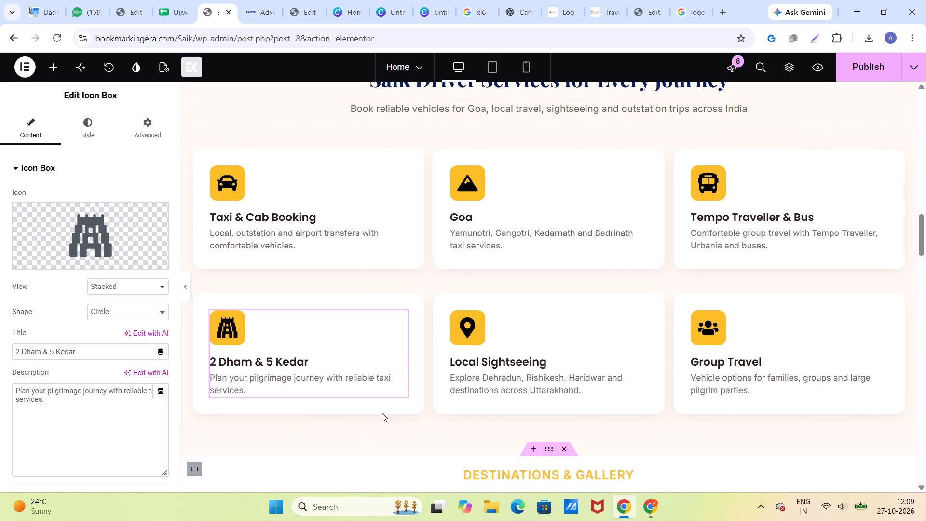
scroll(373, 341, up, 2)
scroll(375, 336, down, 2)
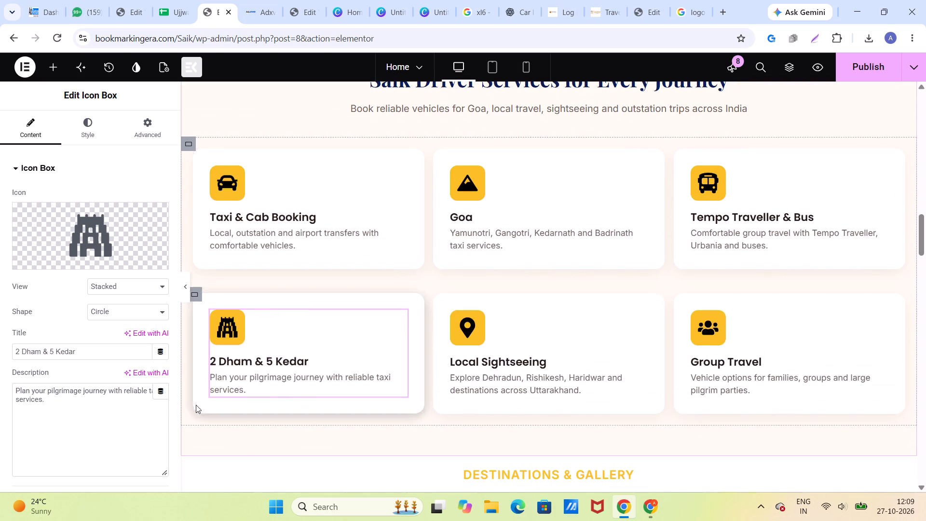
drag(85, 351, 0, 379)
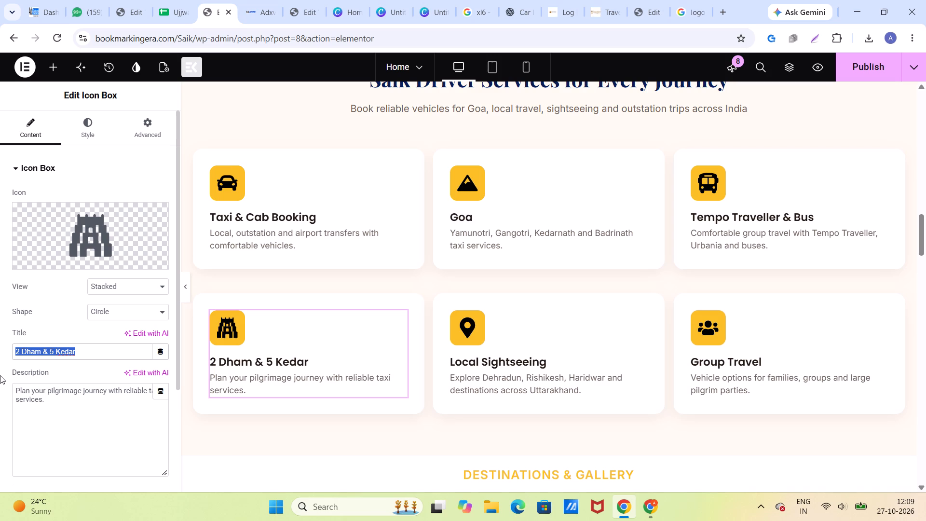
text(North)
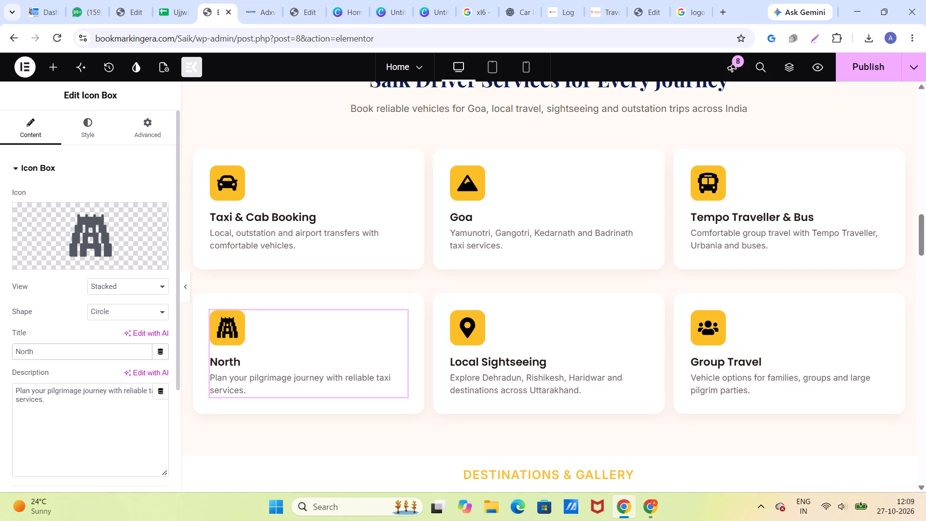
key(slash)
text(South)
key(space)
text(Goa)
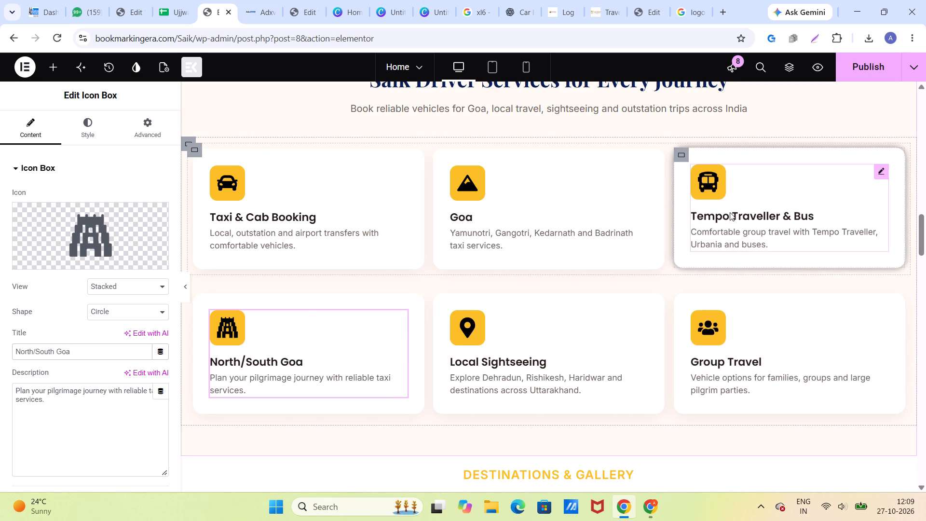
Replace the description of the Goa icon box with "Baga Beach,Anjuna,Panaji".
click(479, 231)
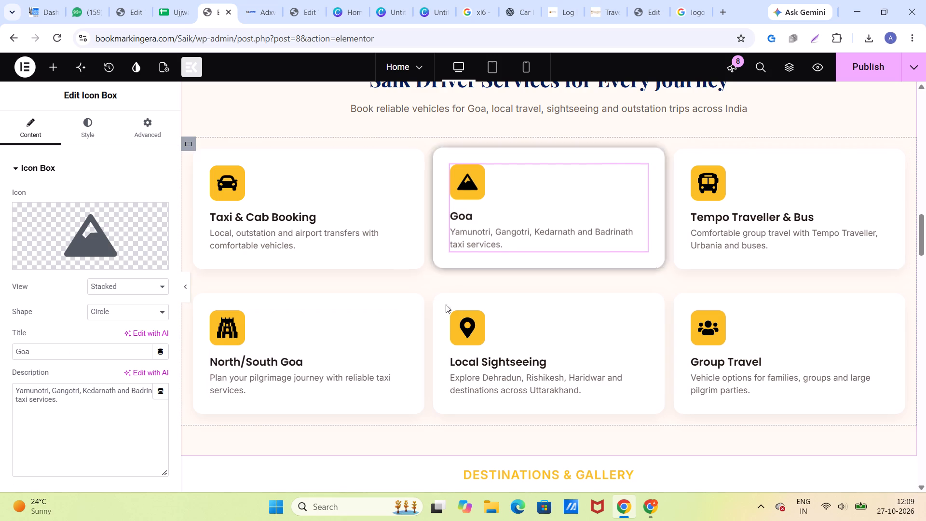
drag(66, 403, 0, 388)
scroll(316, 296, up, 5)
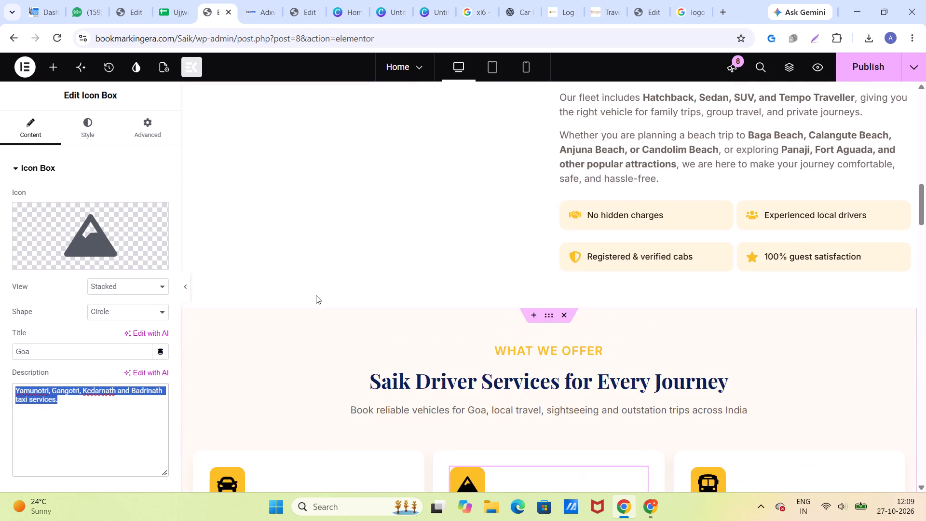
scroll(316, 295, up, 11)
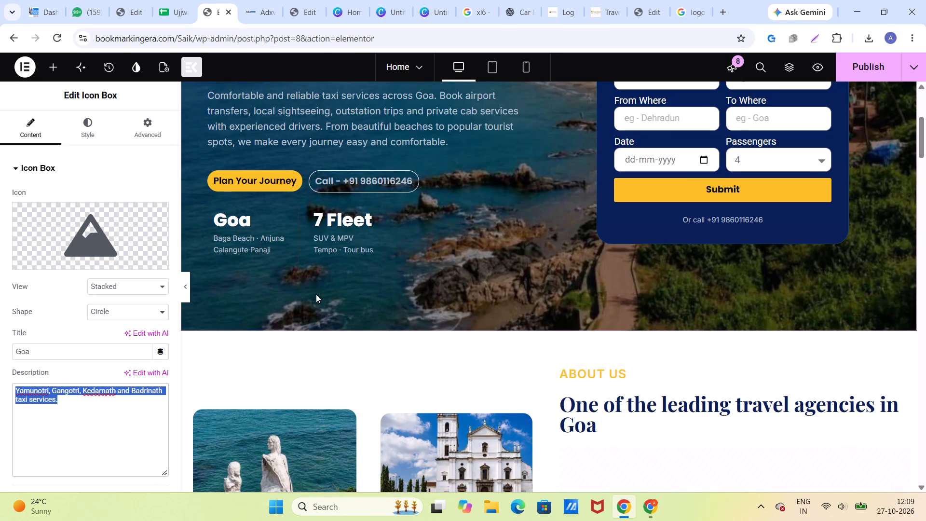
text(Baga)
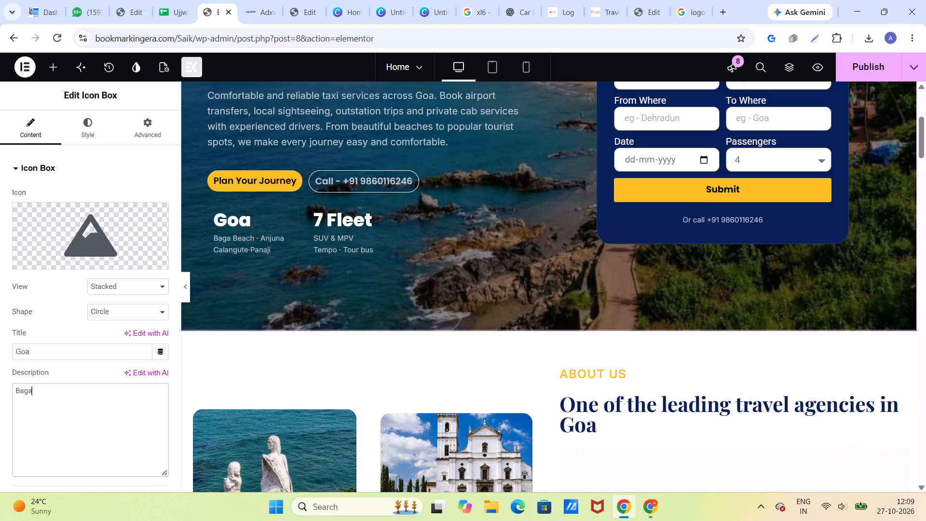
key(space)
text(Beach)
key(comma)
text(Anjuna,)
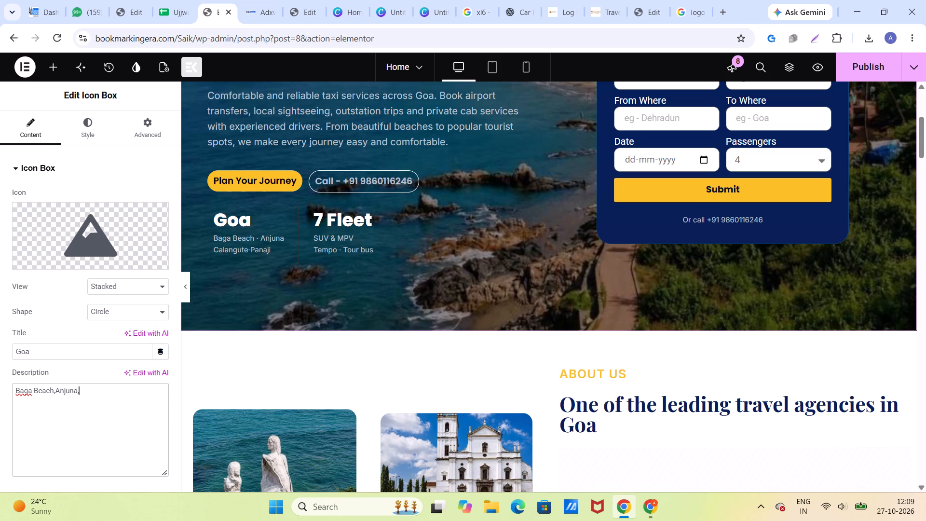
text(Panaji)
Add "Beach" after Anjuna and Panaji in the Goa icon box description so it reads "Baga Beach,Anjuna Beach, Panaji Beach".
scroll(405, 233, down, 3)
scroll(405, 233, up, 1)
scroll(405, 233, down, 14)
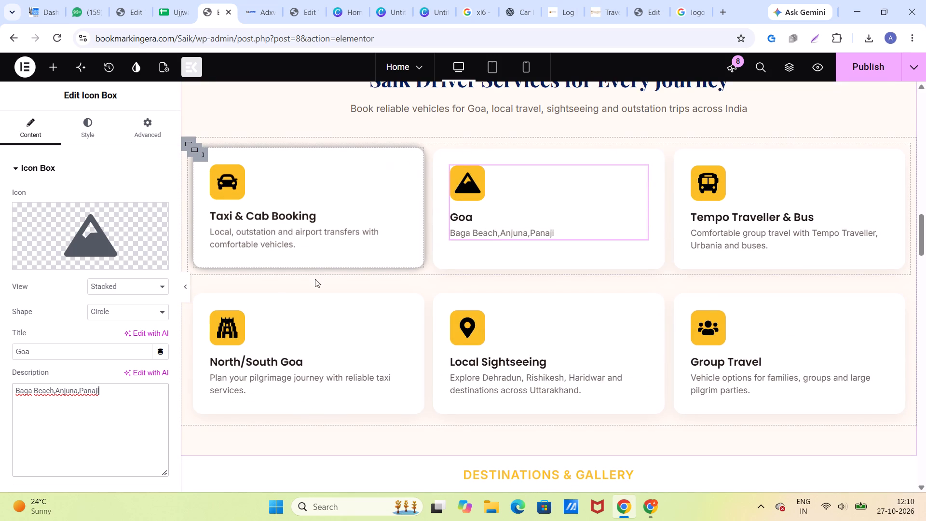
click(76, 392)
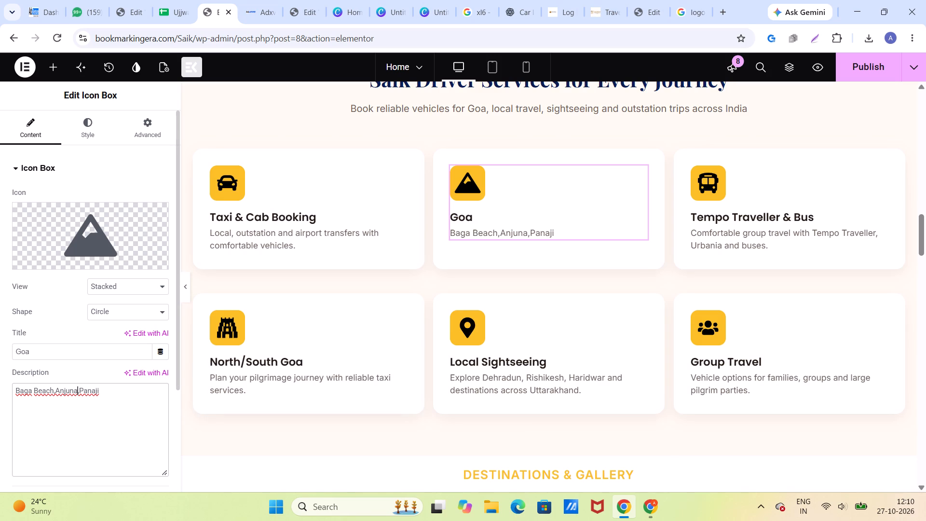
key(space)
text(Beach)
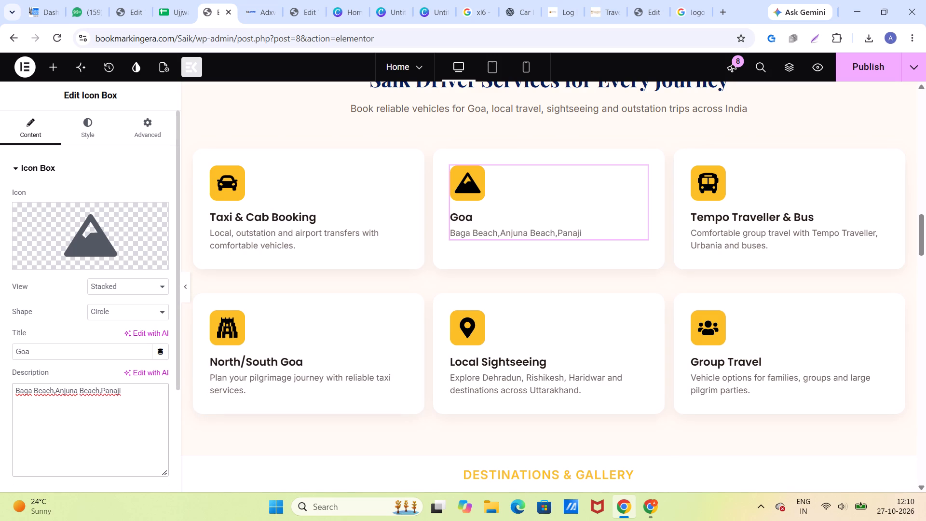
click(101, 396)
key(space)
click(122, 392)
key(space)
text(Beach)
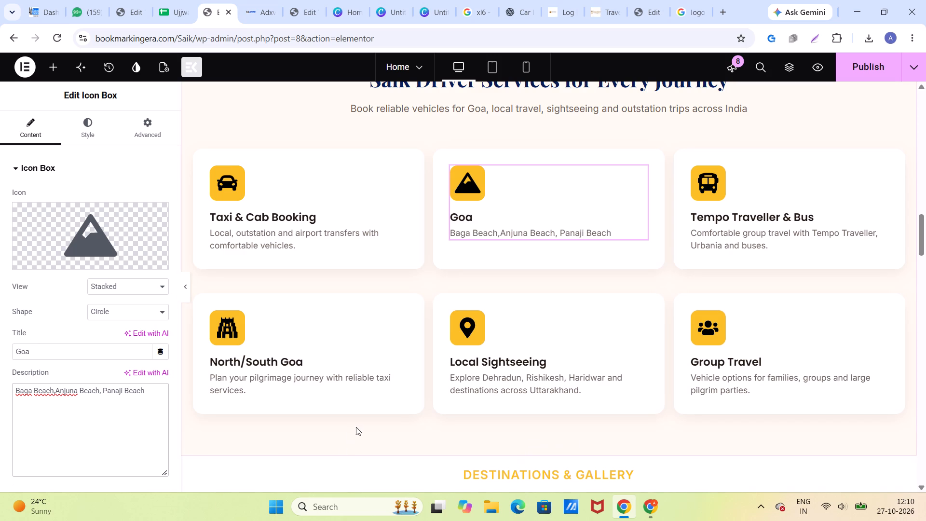
Change the description of the Local Sightseeing icon box to "Explore All india".
scroll(350, 414, down, 3)
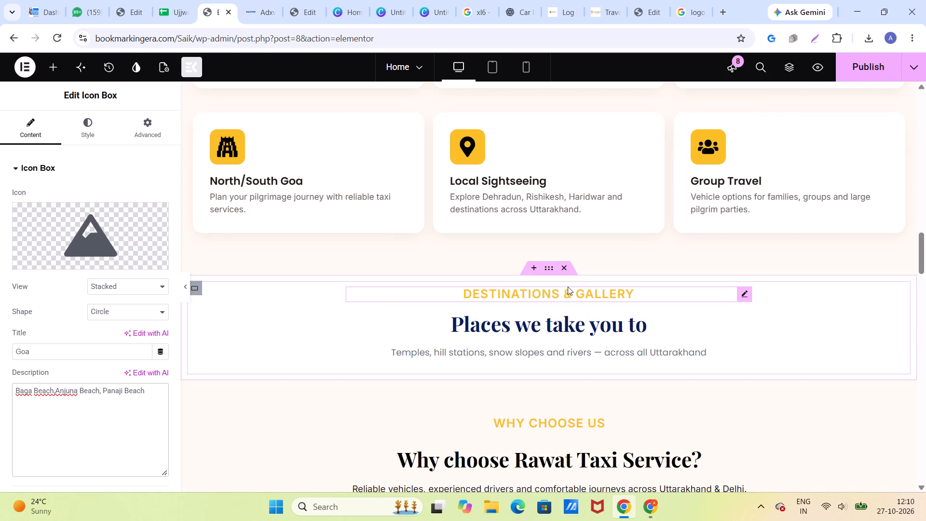
click(553, 199)
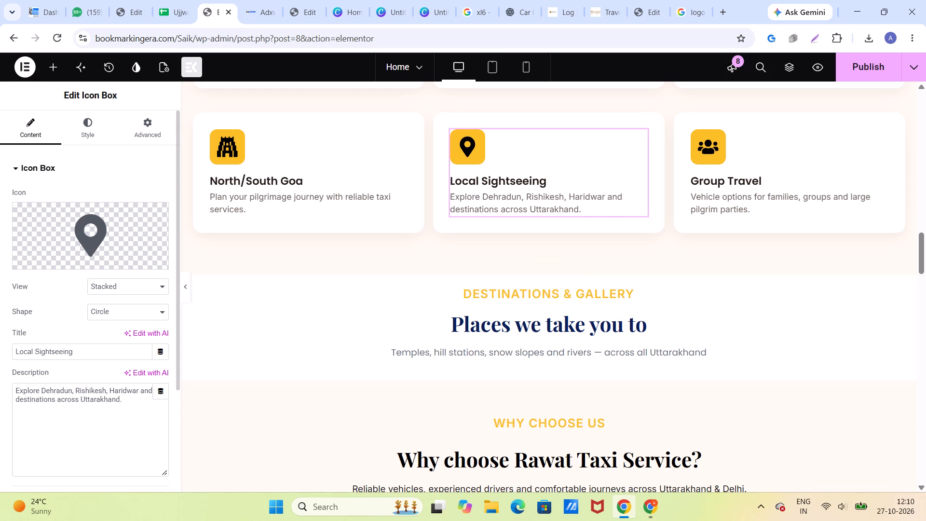
drag(123, 401, 102, 401)
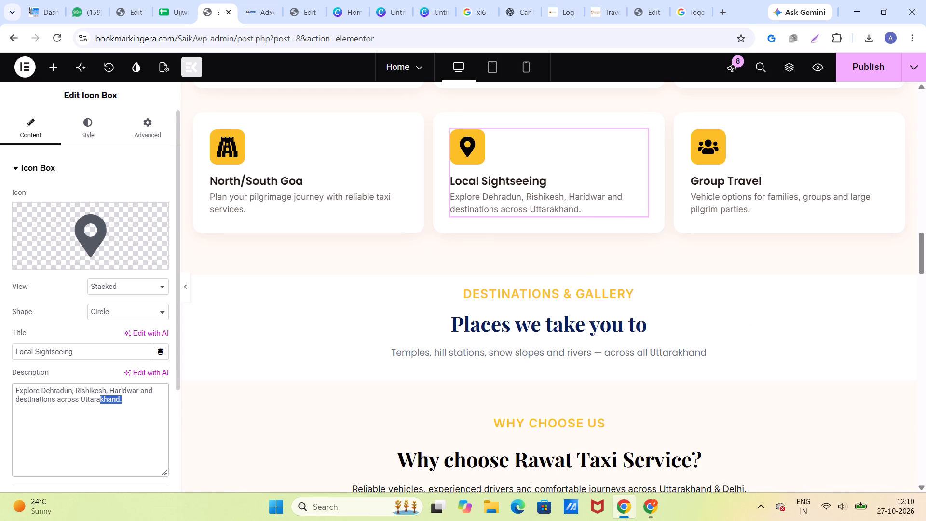
drag(102, 401, 40, 390)
click(40, 390)
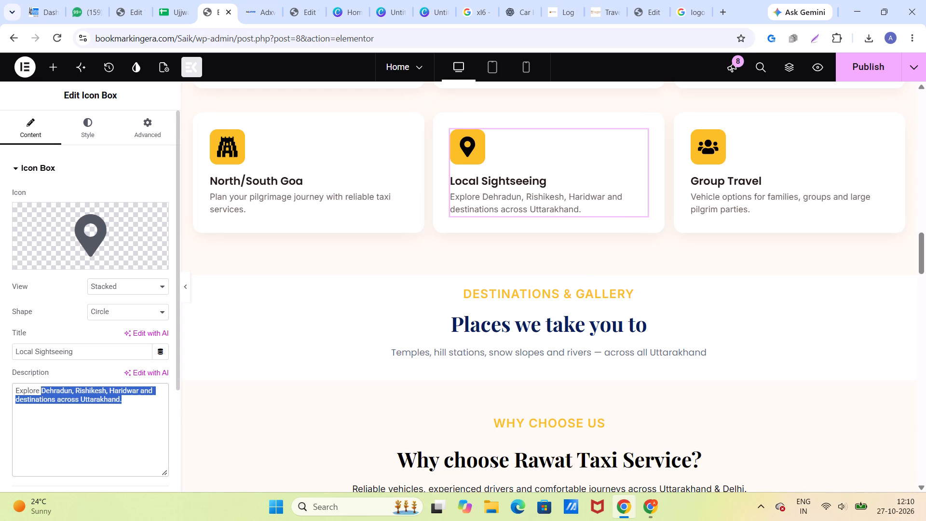
key(shift+a)
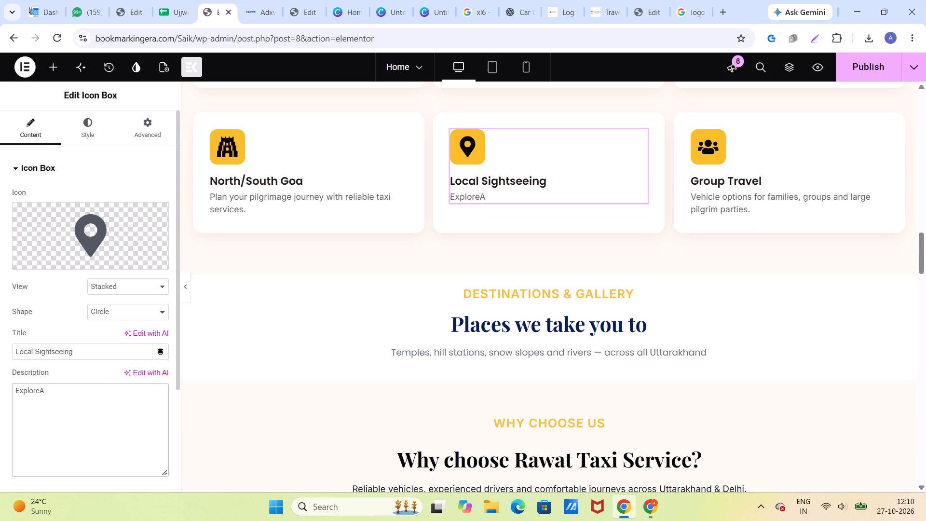
key(BackSpace)
key(space)
text(All india)
key(space)
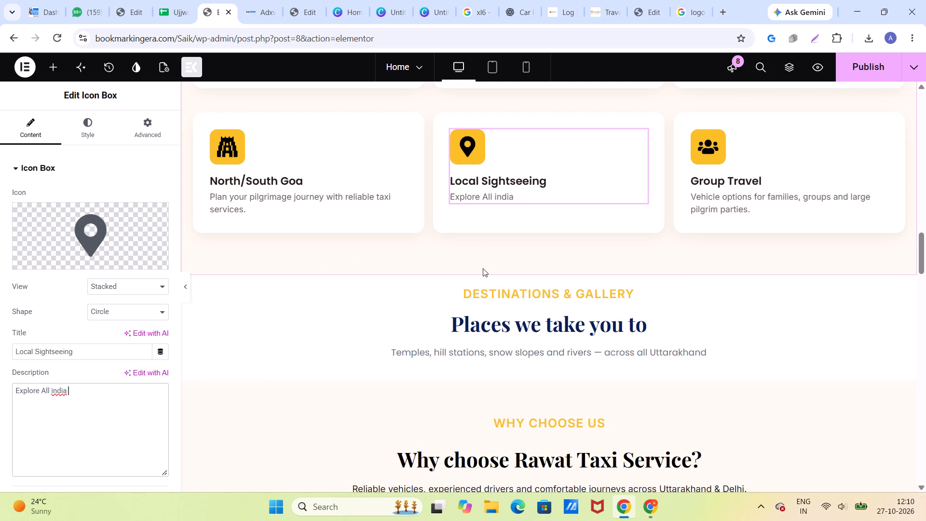
Change the main heading of the Why Choose Us section to "Why choose Saik Driver Services?".
scroll(483, 268, up, 3)
scroll(482, 270, down, 7)
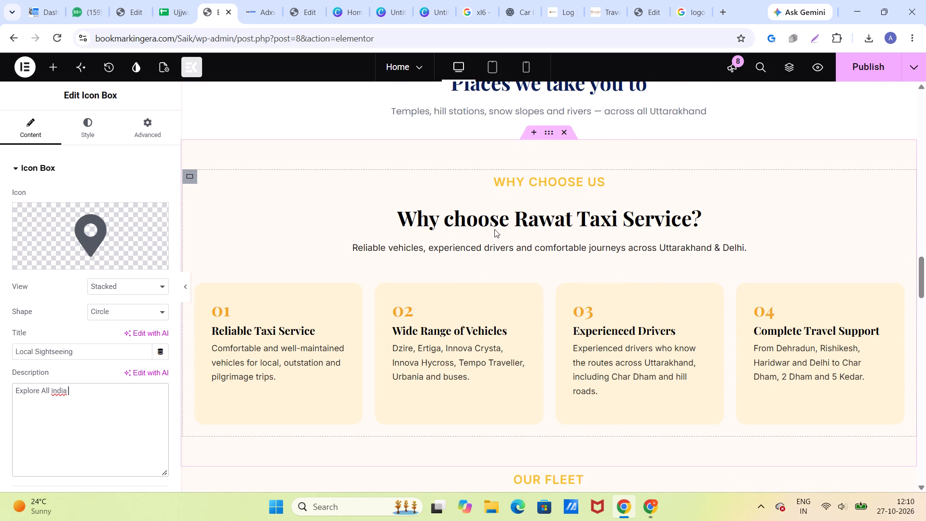
click(494, 225)
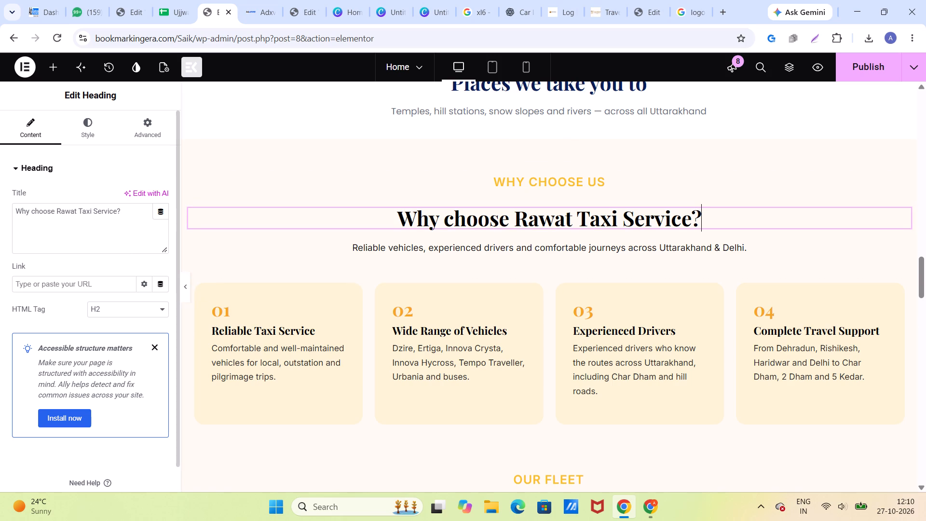
drag(116, 212, 73, 216)
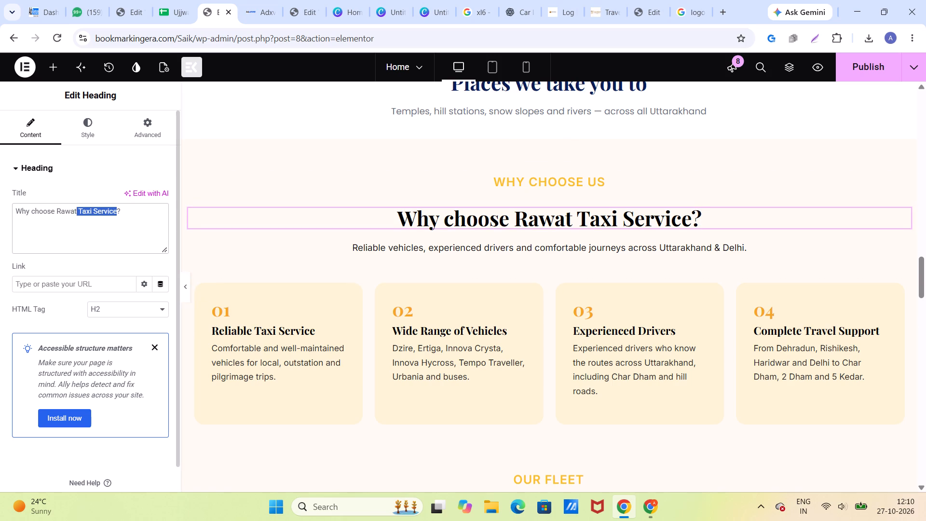
drag(73, 216, 57, 216)
text(Saik d)
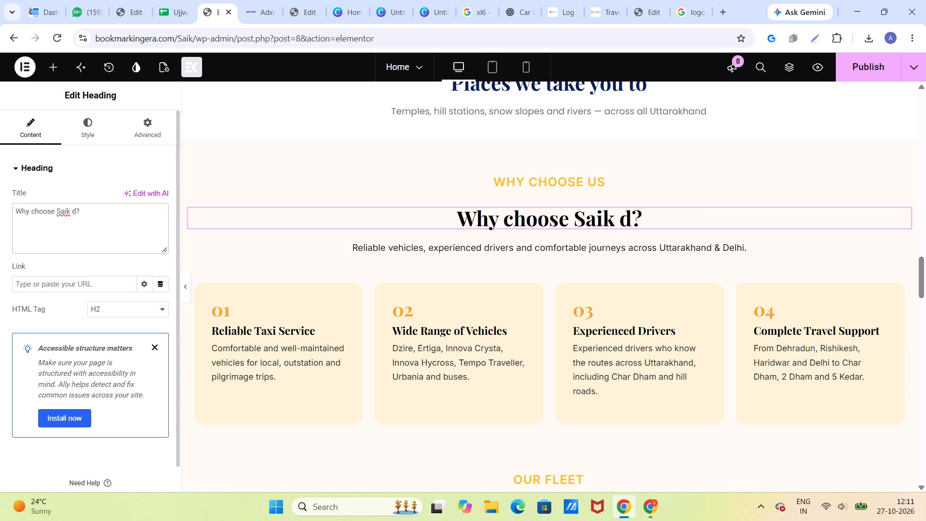
key(BackSpace)
text(Driver Services)
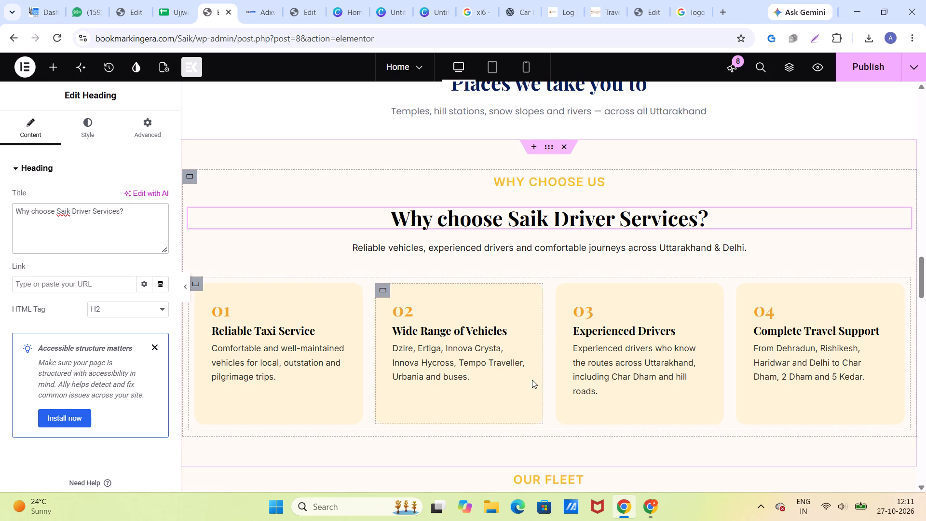
Shorten the Complete Travel Support card's description, ending it with Goa, so it reads "From Dehradun, Rishikesh, Haridwar and Goa".
click(769, 363)
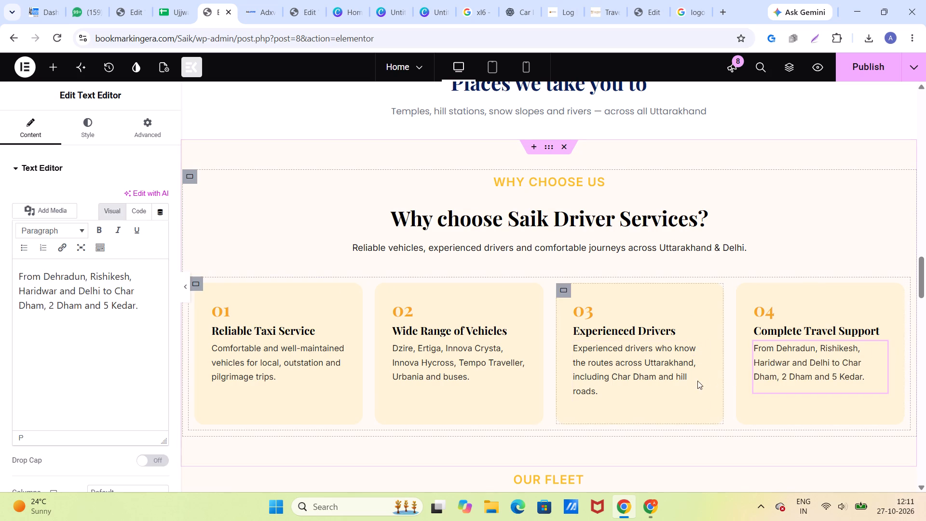
drag(142, 309, 14, 310)
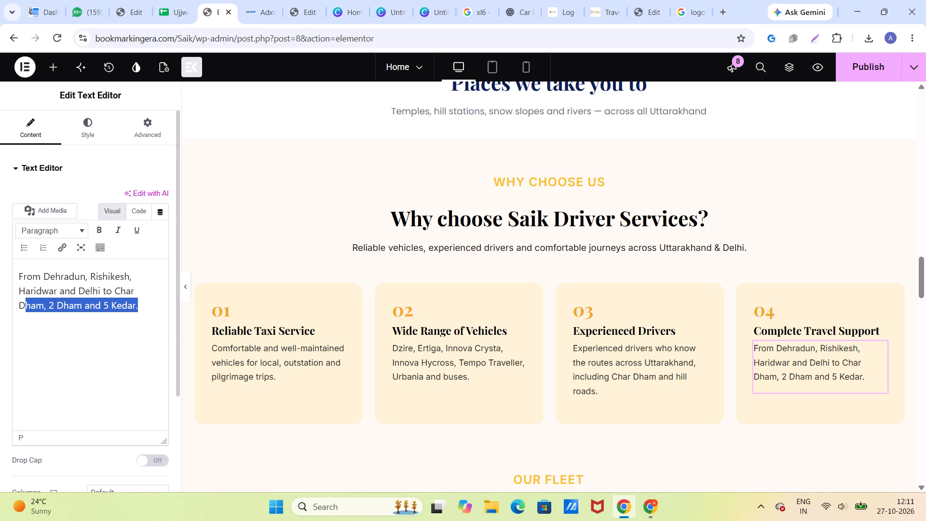
drag(14, 310, 88, 276)
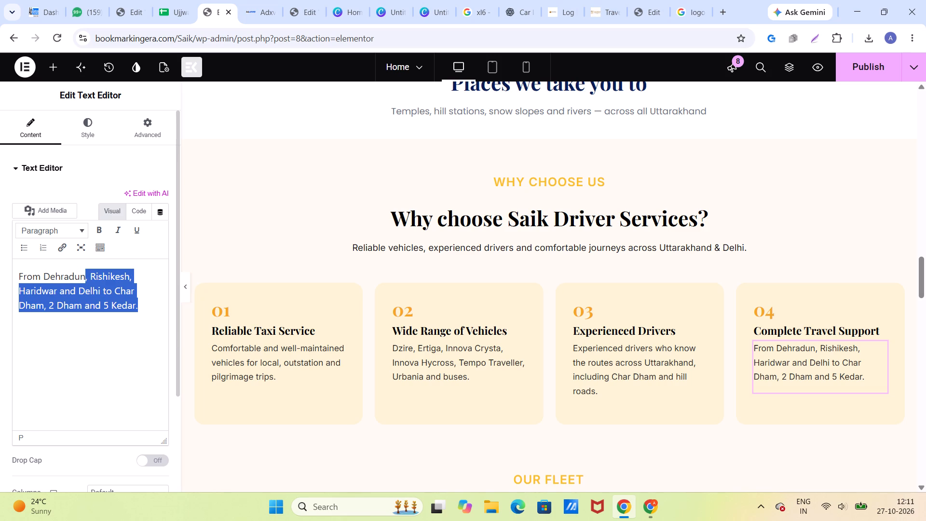
drag(88, 276, 76, 293)
key(BackSpace)
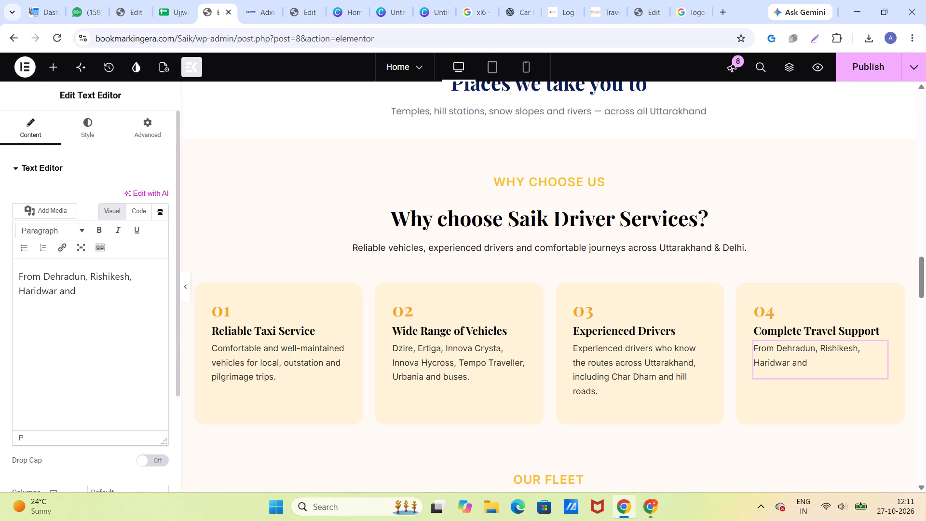
key(space)
text(Goa)
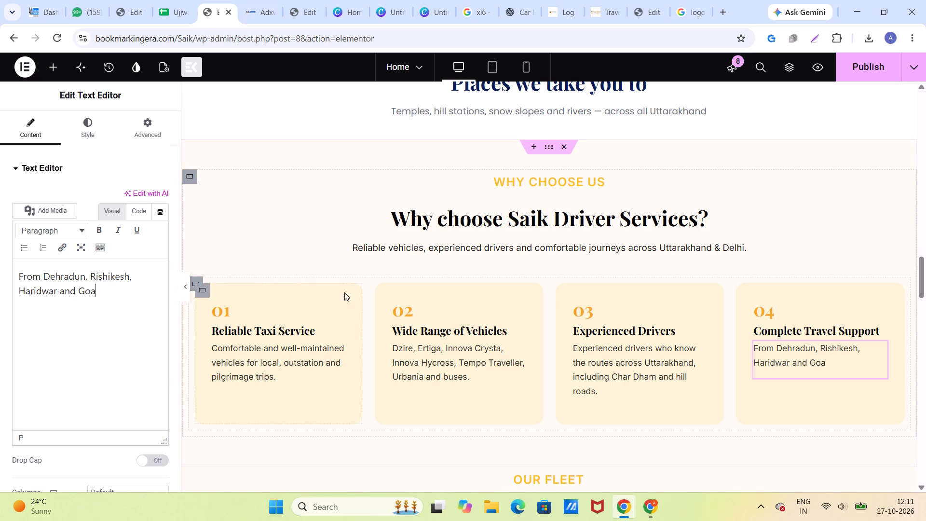
Publish the updated Home page.
scroll(668, 298, down, 4)
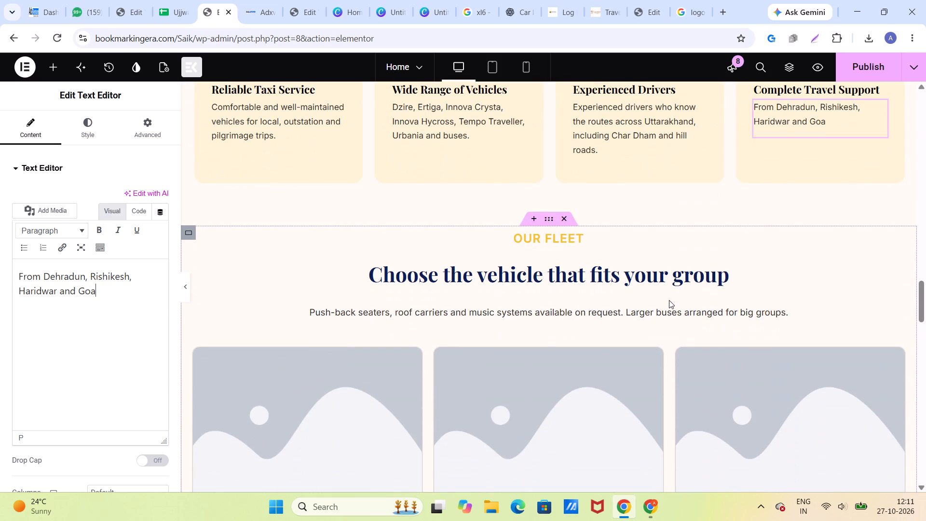
scroll(667, 300, down, 4)
scroll(667, 300, up, 5)
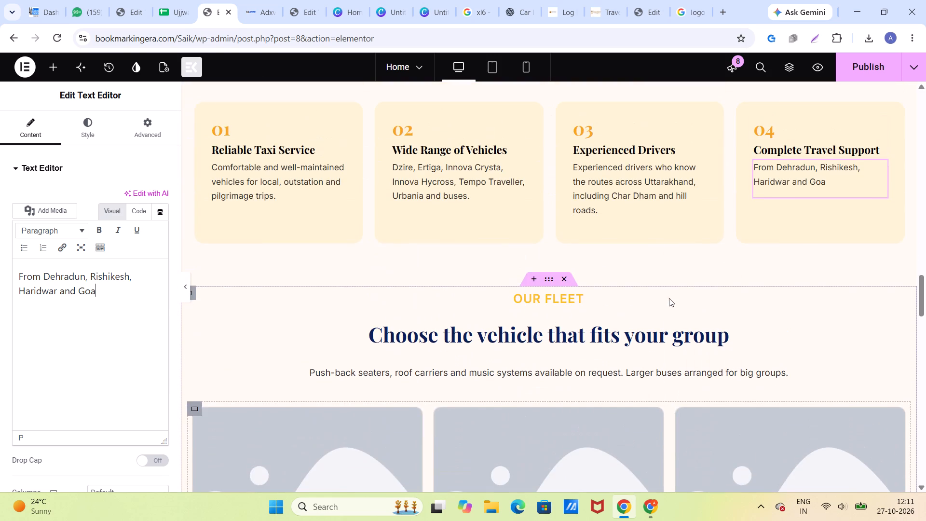
click(848, 69)
Review the Home page's sections, from the introduction through the fleet cards, testimonials and closing call to action, for remaining Uttarakhand content.
scroll(683, 248, down, 4)
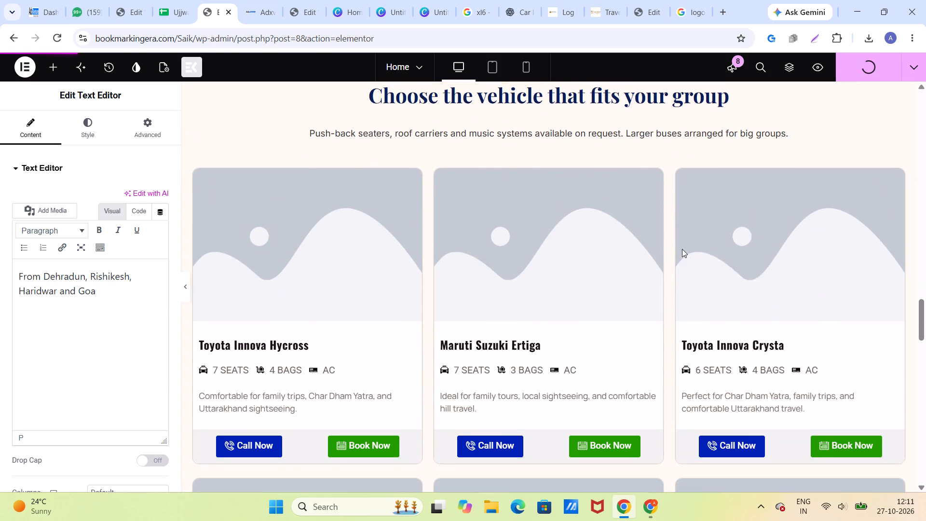
scroll(682, 249, down, 2)
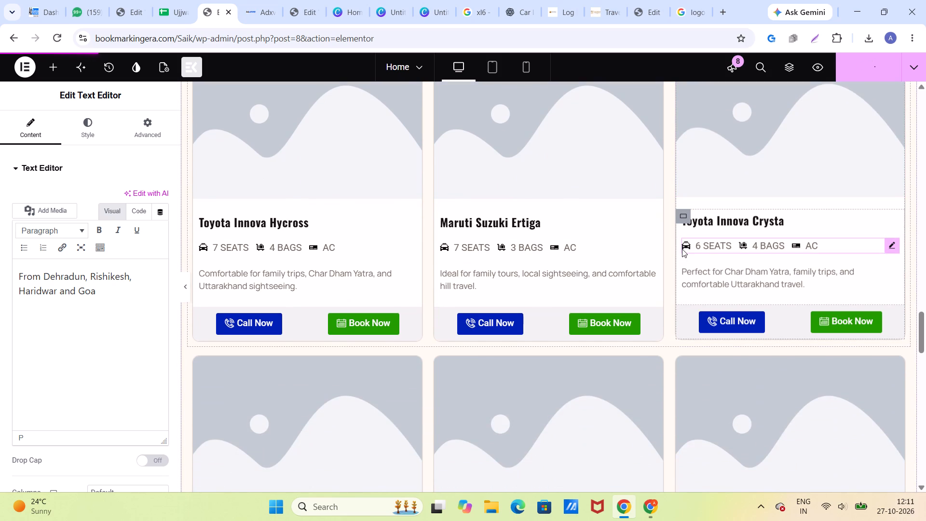
scroll(682, 249, down, 3)
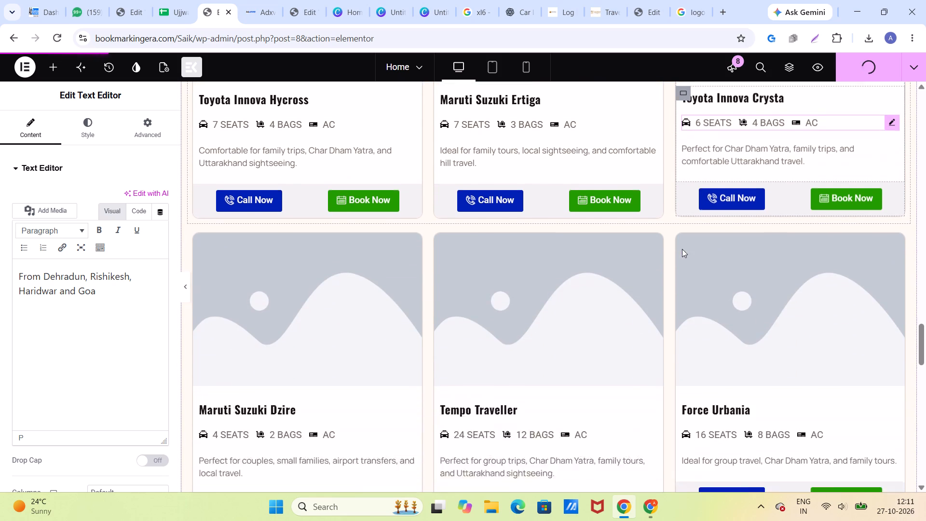
scroll(682, 249, down, 1)
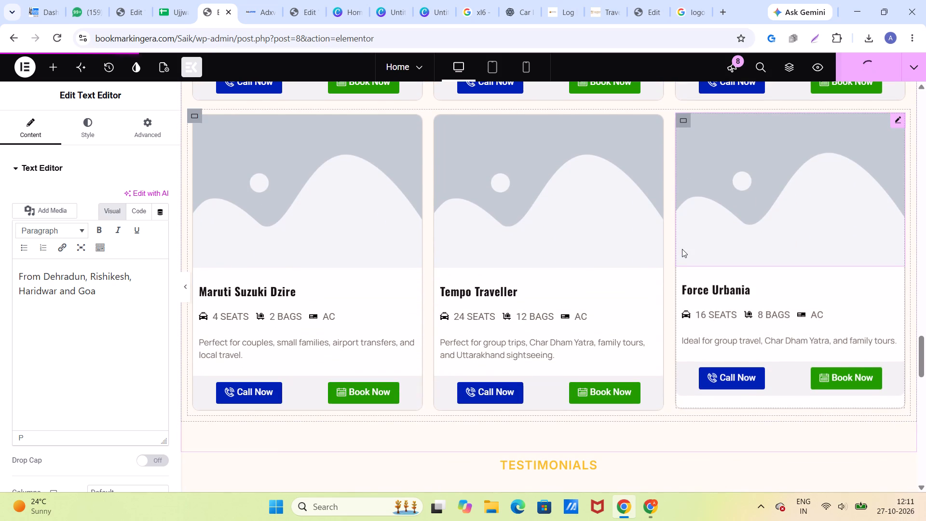
scroll(642, 268, down, 11)
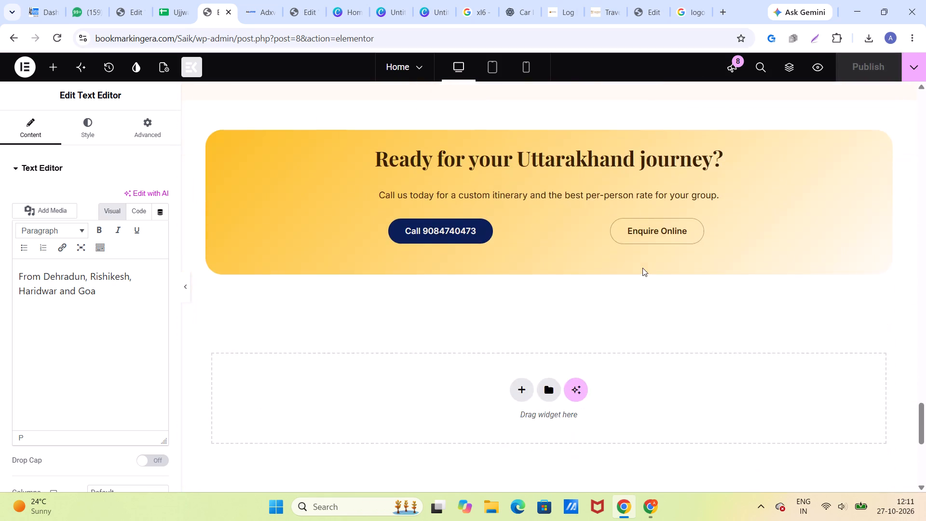
scroll(642, 268, down, 5)
scroll(642, 269, up, 5)
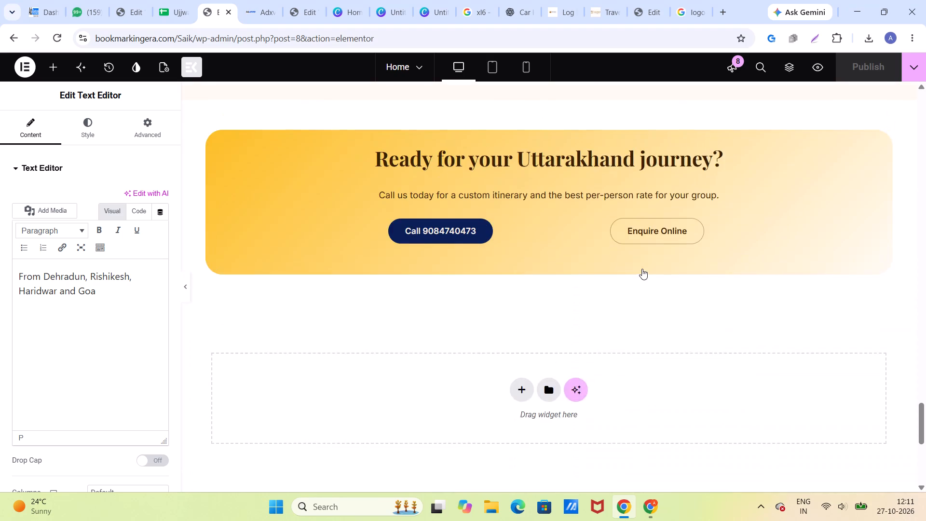
scroll(642, 269, up, 3)
scroll(642, 269, down, 1)
scroll(642, 269, up, 20)
scroll(642, 269, up, 20)
scroll(642, 269, up, 1)
scroll(638, 270, down, 1)
scroll(638, 270, up, 2)
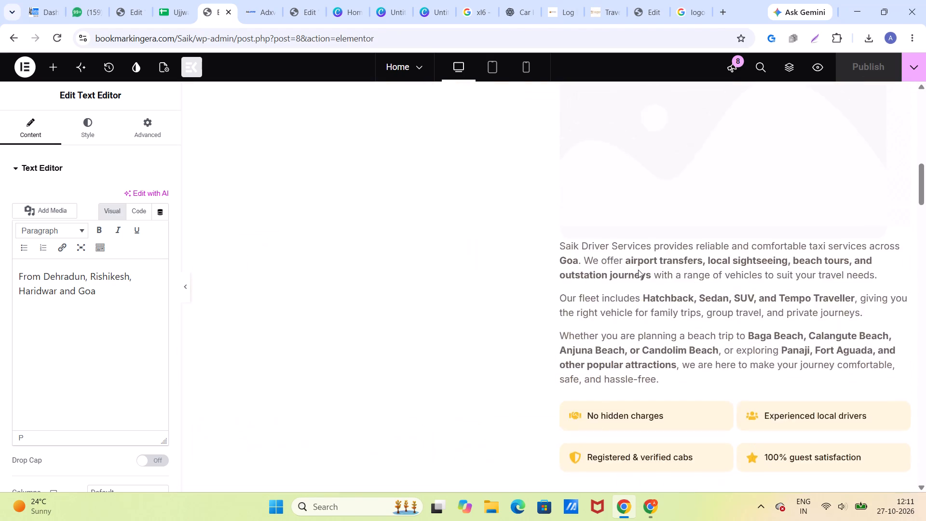
scroll(638, 270, up, 17)
scroll(638, 270, down, 15)
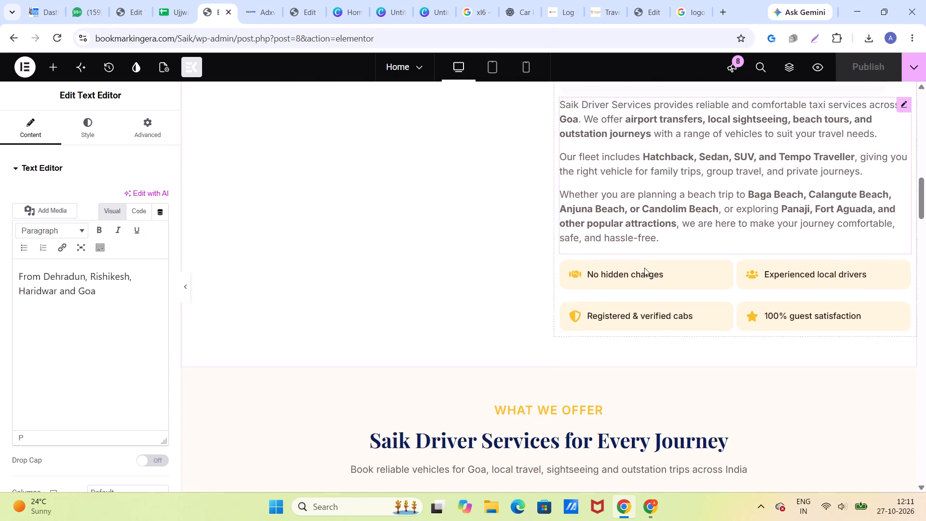
scroll(644, 268, down, 2)
scroll(644, 268, up, 1)
scroll(644, 269, down, 15)
scroll(642, 274, up, 1)
scroll(642, 274, down, 3)
scroll(641, 273, up, 1)
scroll(641, 274, down, 1)
scroll(641, 274, up, 1)
scroll(641, 274, down, 17)
scroll(635, 284, up, 1)
scroll(635, 284, down, 1)
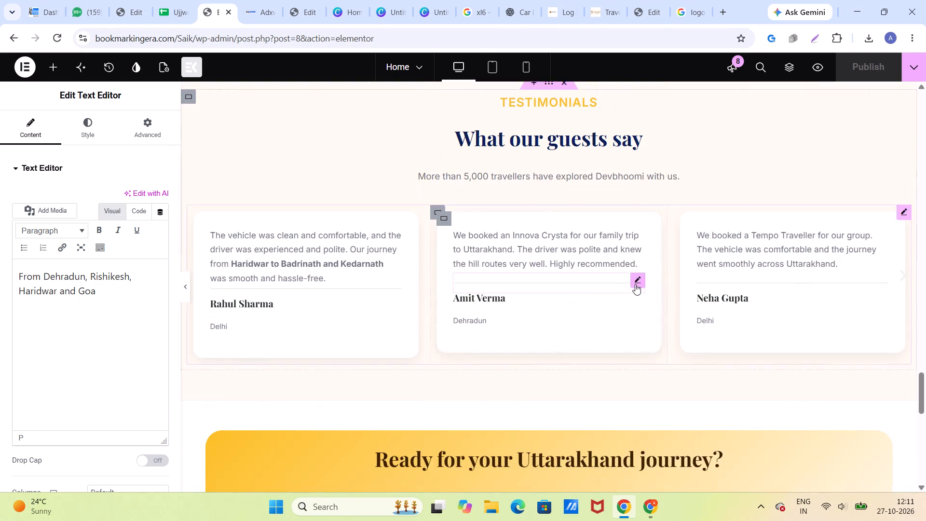
Change the closing call-to-action heading to "Ready for your Goa journey?".
scroll(635, 284, down, 2)
scroll(634, 289, up, 1)
scroll(634, 289, down, 1)
scroll(634, 289, up, 1)
scroll(634, 289, down, 13)
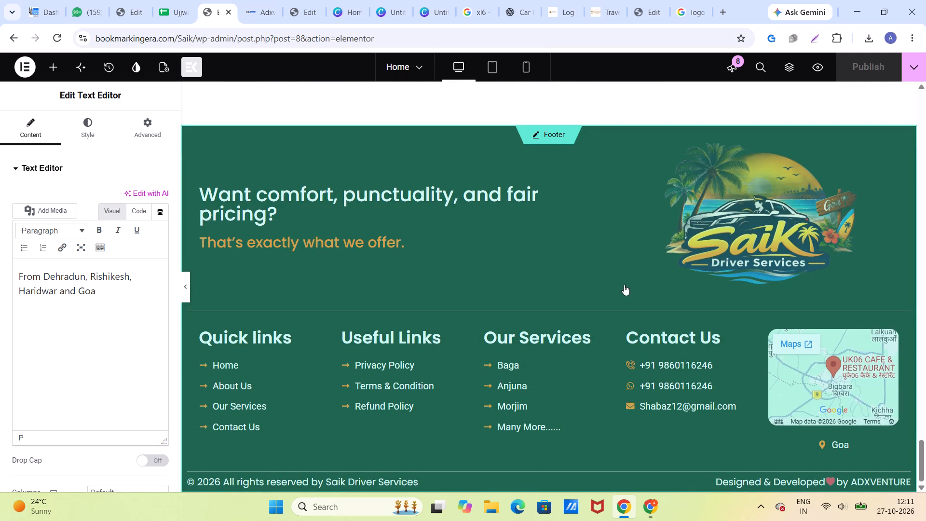
scroll(624, 285, up, 9)
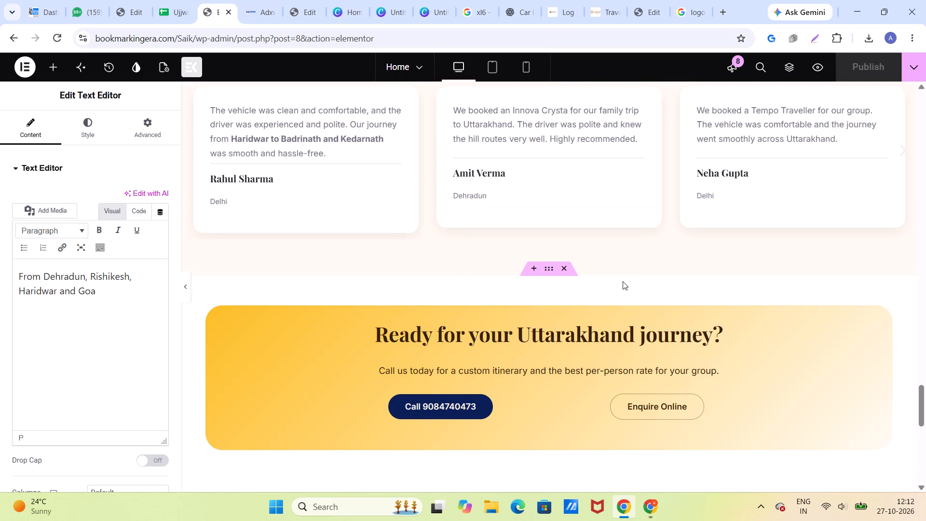
click(582, 340)
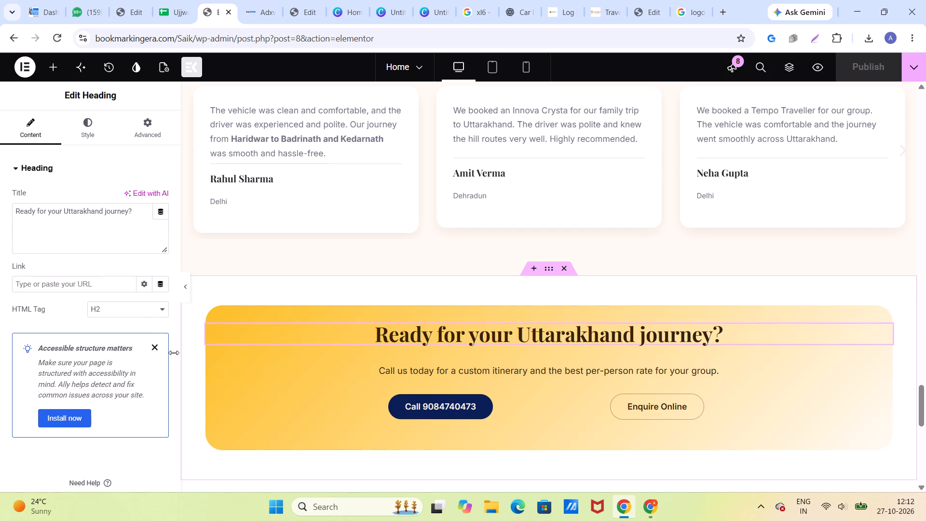
drag(103, 211, 62, 219)
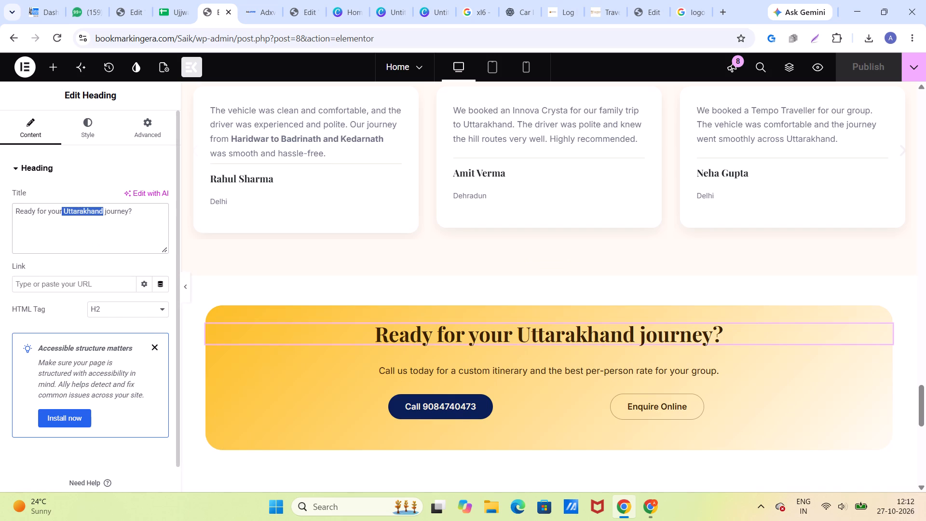
drag(62, 219, 65, 219)
key(BackSpace)
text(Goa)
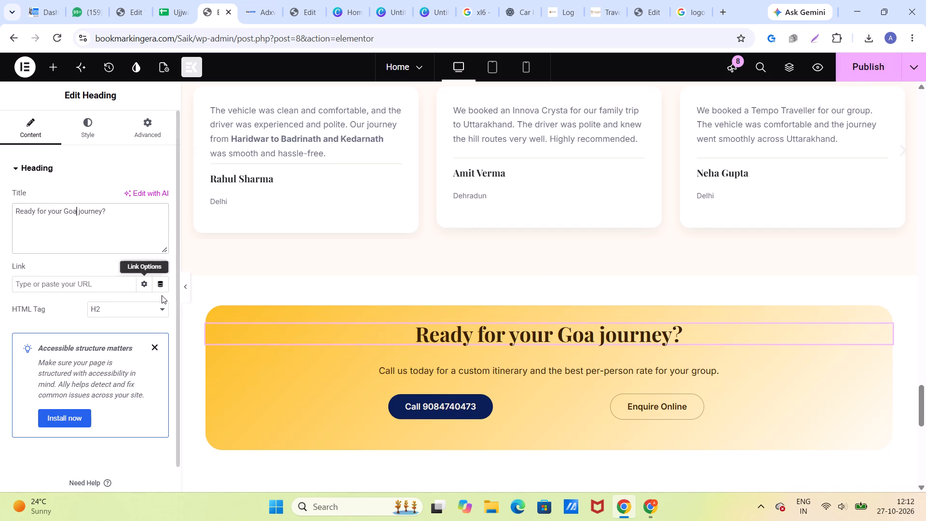
Open the closing banner's Call button for editing and select the phone number in its tel: link.
click(428, 406)
drag(72, 260, 40, 259)
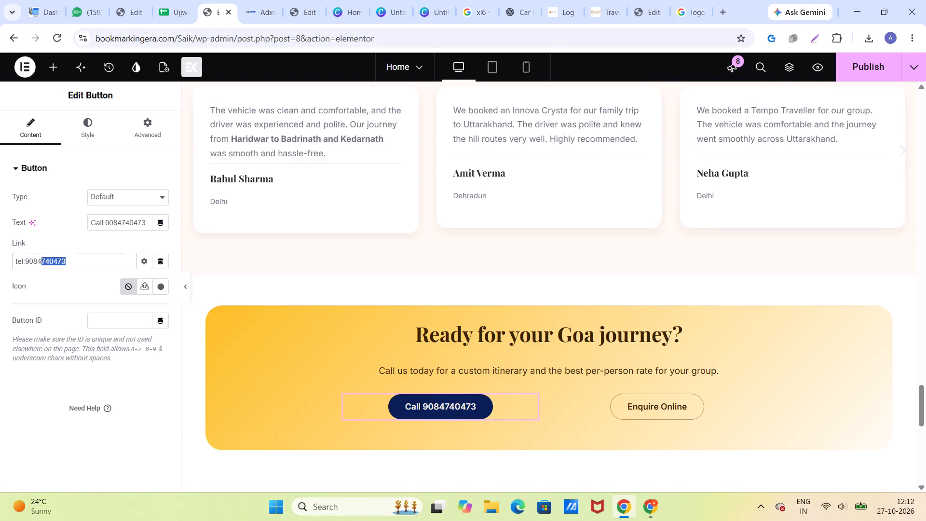
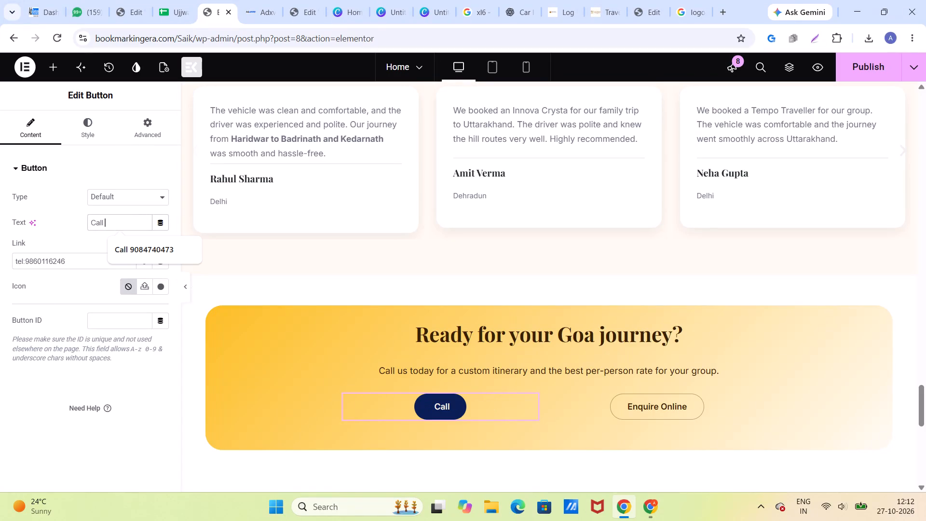
Complete the closing call-to-action's Call button text with "91+" followed by the business phone number, and publish the page.
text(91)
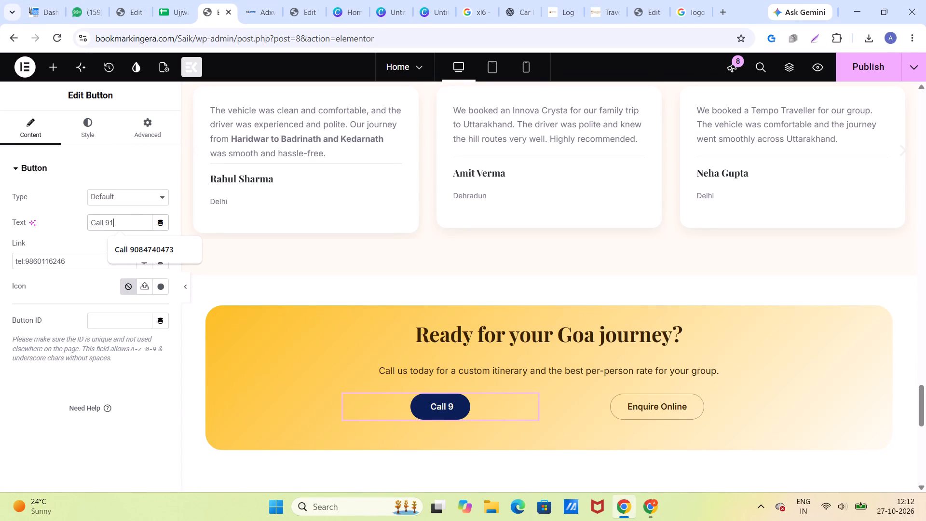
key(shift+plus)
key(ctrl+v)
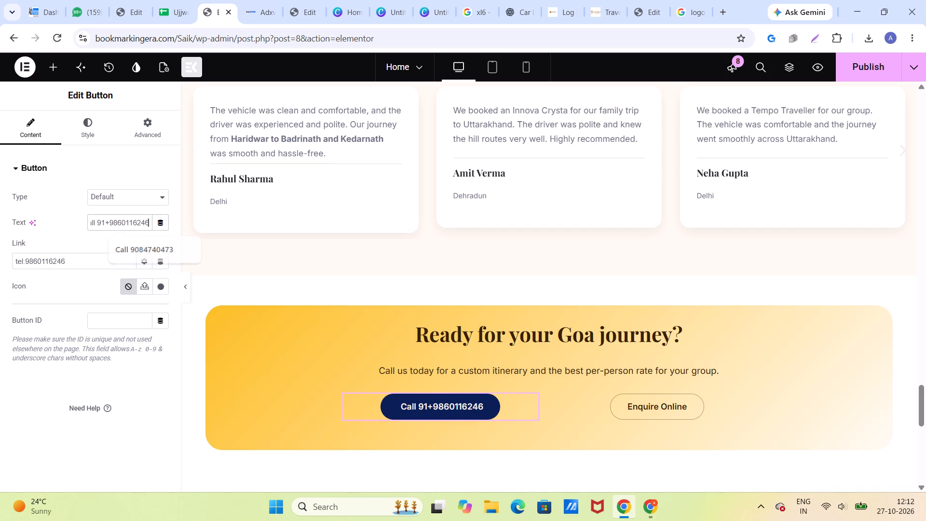
click(866, 75)
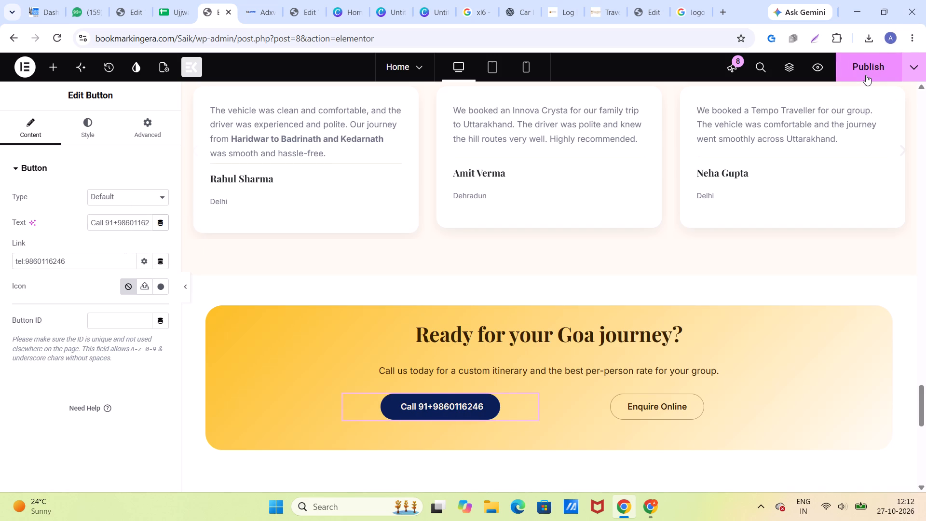
Replace the Enquire Online button's popup link with a WhatsApp Contact URL using the business phone number, and publish the page.
scroll(790, 165, down, 1)
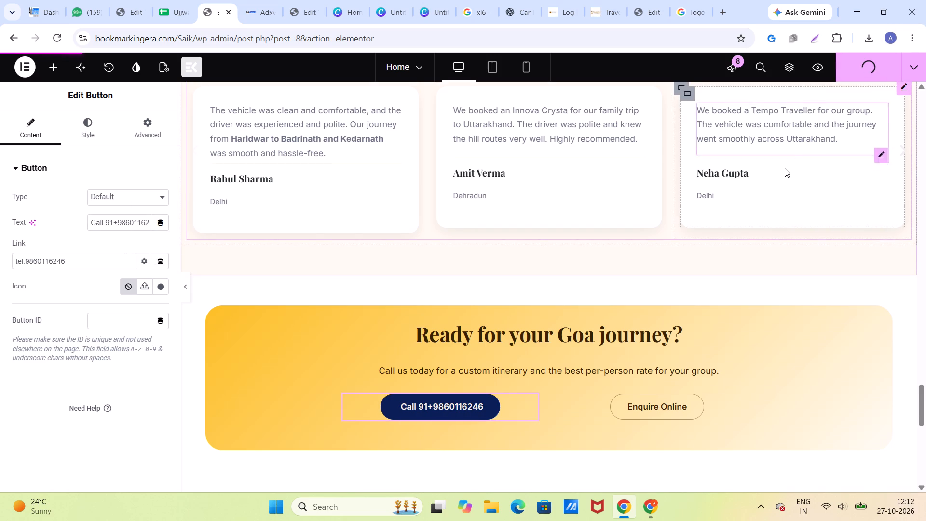
scroll(785, 168, down, 1)
click(669, 292)
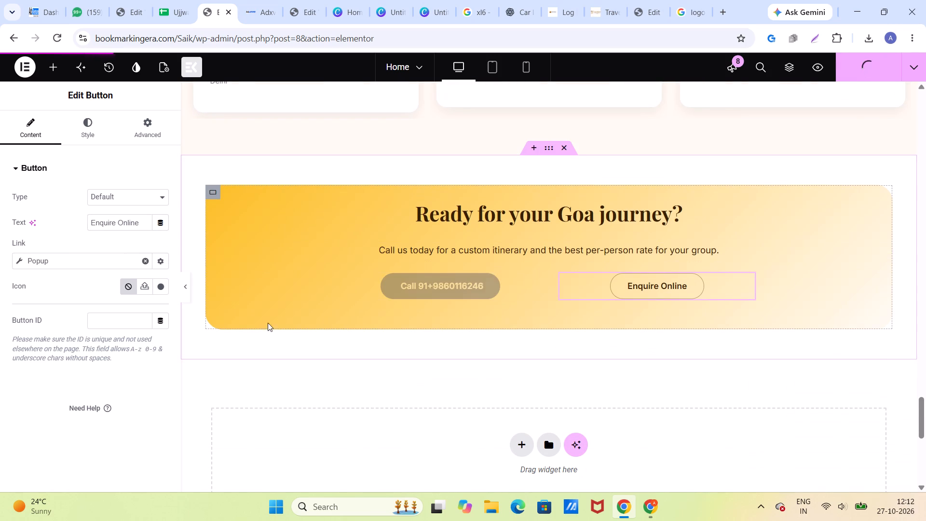
click(147, 262)
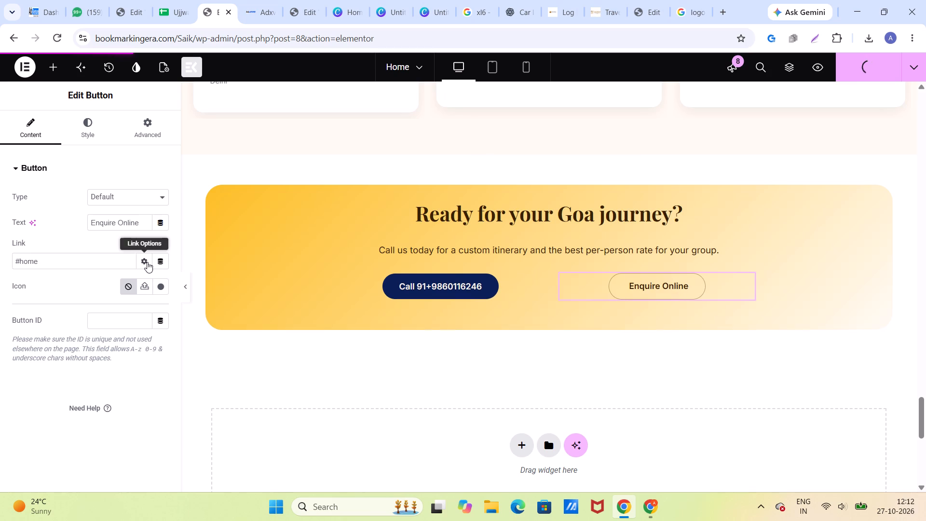
drag(106, 260, 17, 272)
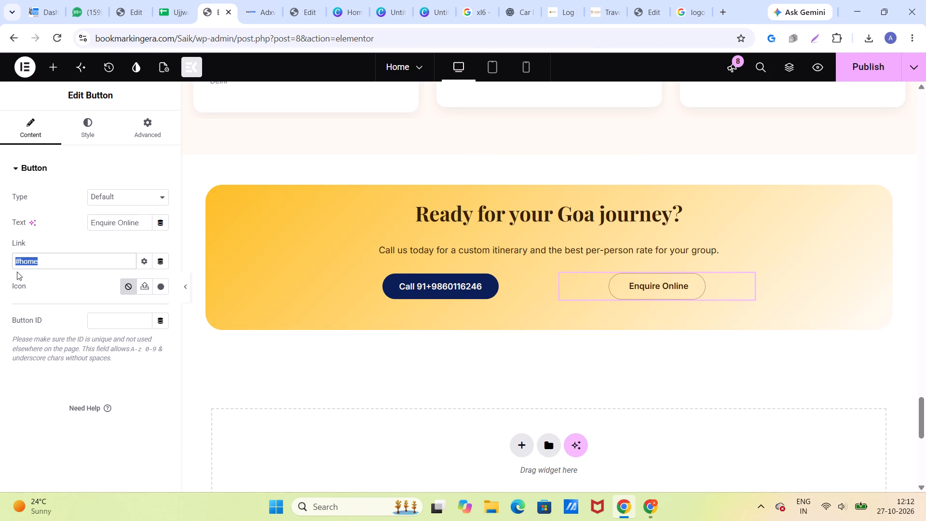
key(BackSpace)
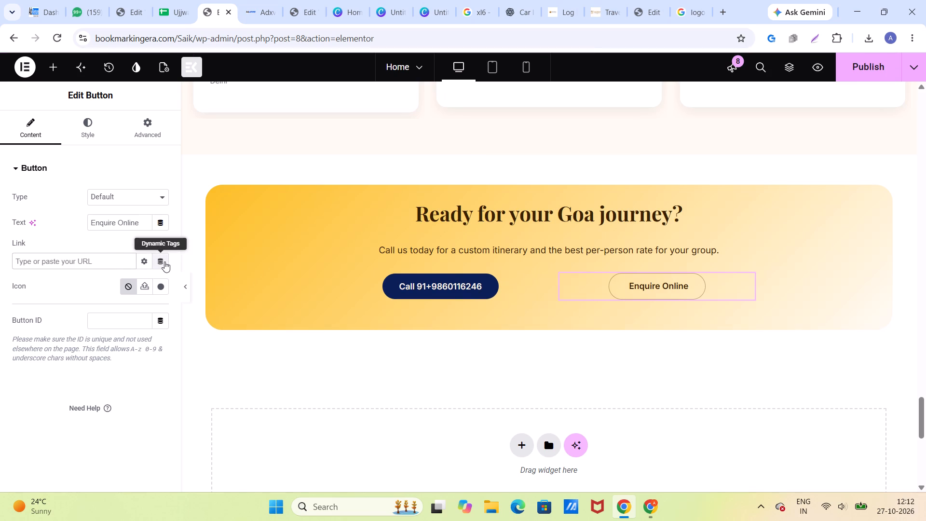
click(164, 261)
scroll(54, 328, down, 5)
click(39, 380)
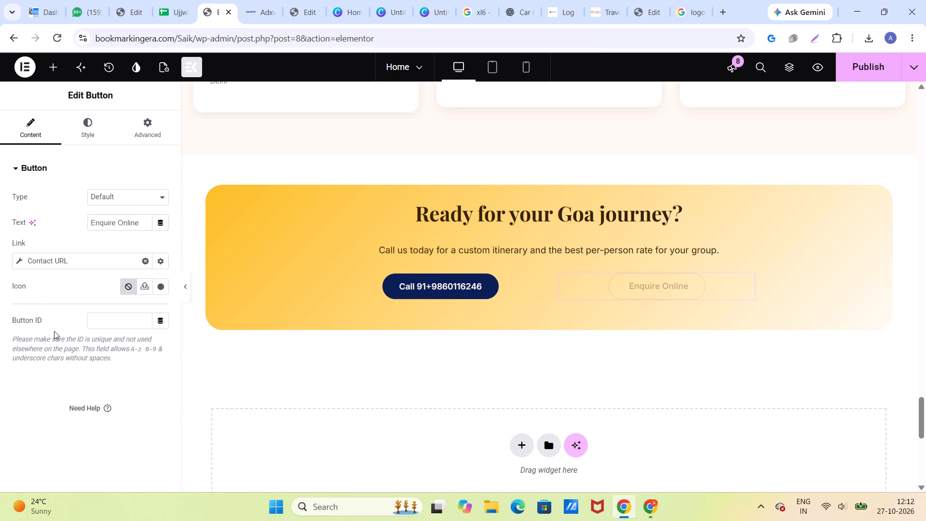
click(67, 264)
click(97, 313)
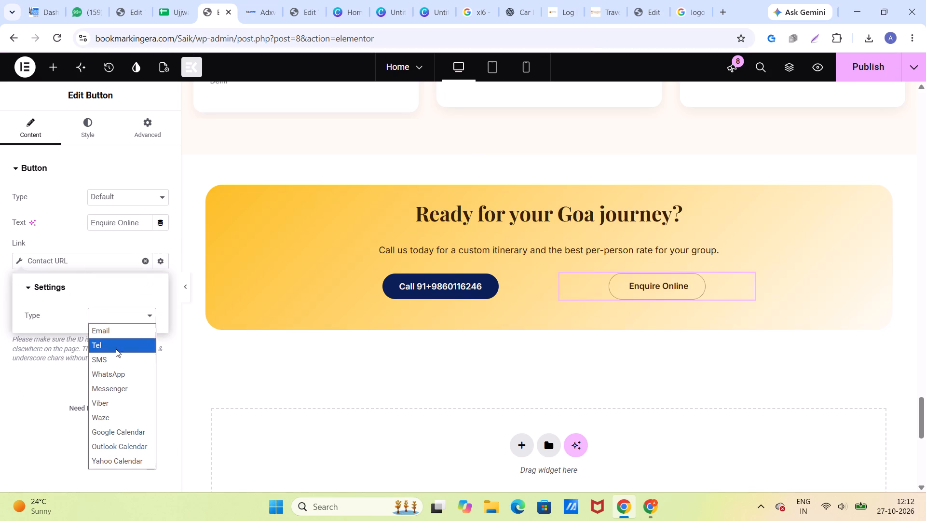
click(110, 371)
click(113, 340)
key(ctrl+v)
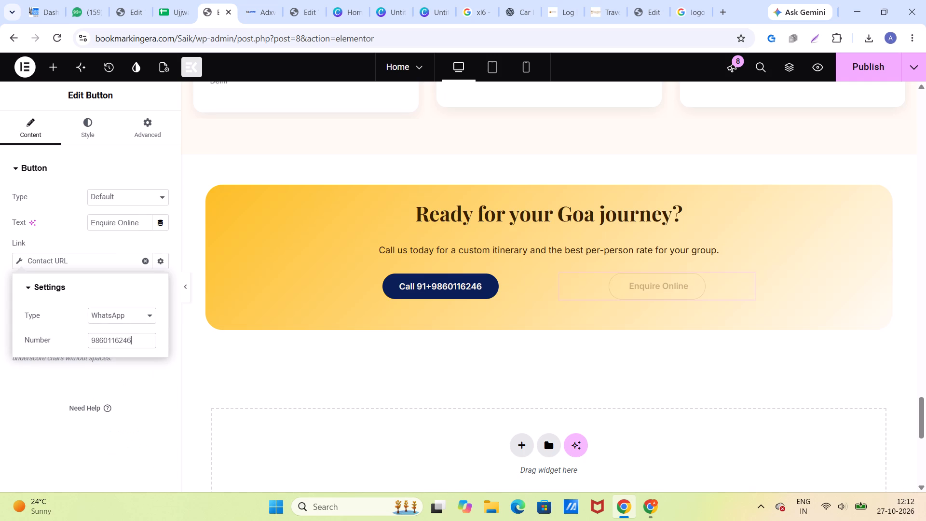
click(862, 66)
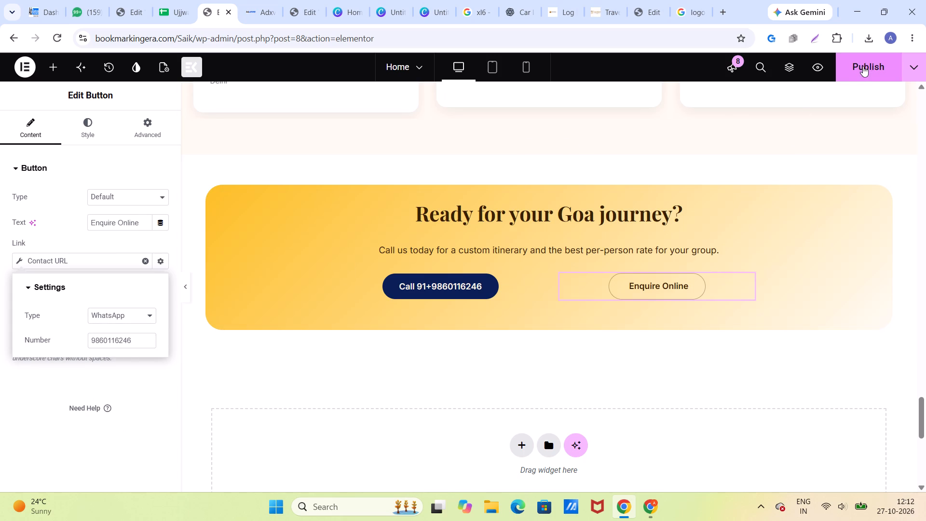
Check the footer and the testimonials section for remaining template content.
scroll(665, 221, down, 5)
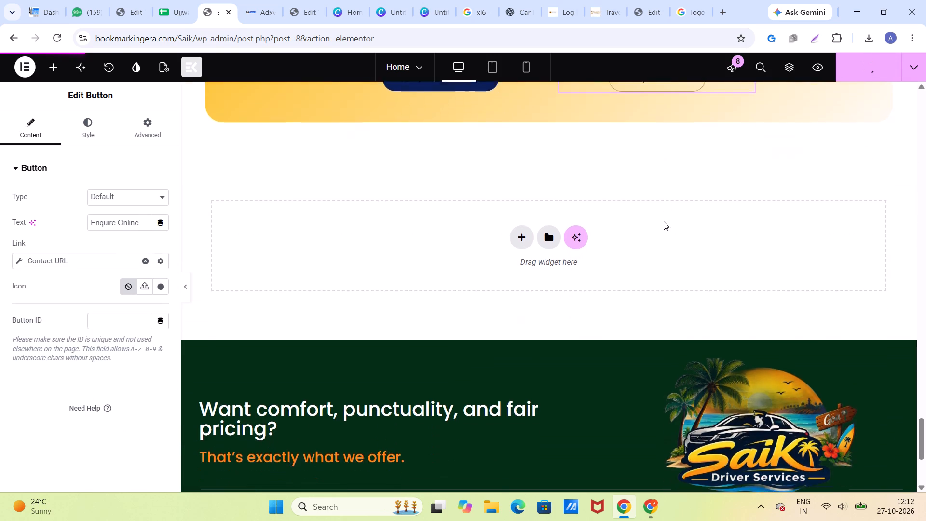
scroll(664, 221, down, 2)
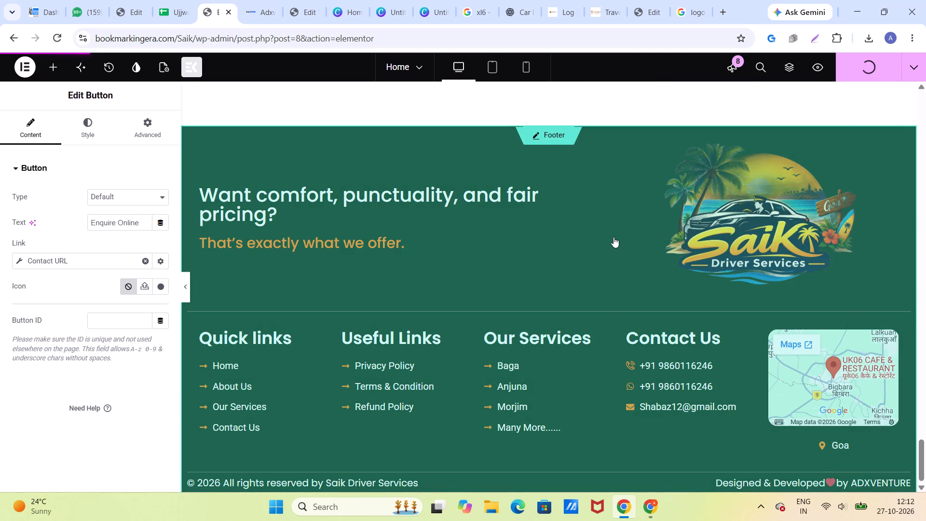
scroll(613, 237, up, 12)
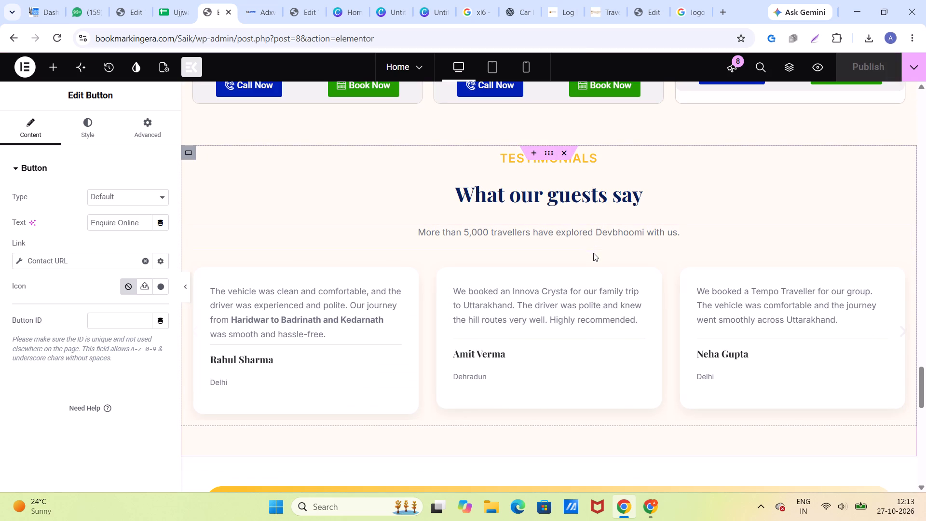
In the Testimonials introduction line, replace "Devbhoomi" with "Goa" so it reads "More than 5,000 travellers have explored Goa with us.".
click(598, 238)
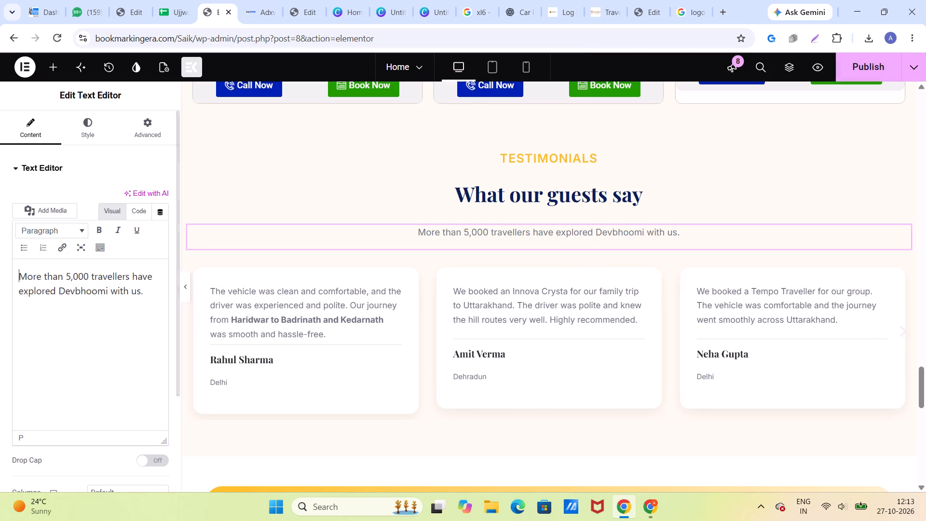
drag(110, 294, 54, 308)
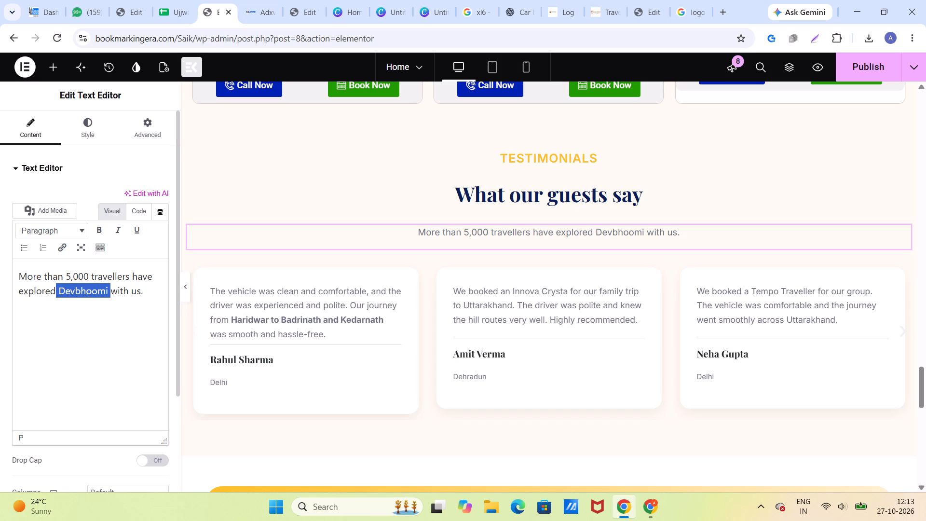
drag(54, 308, 58, 299)
text(Goa)
key(space)
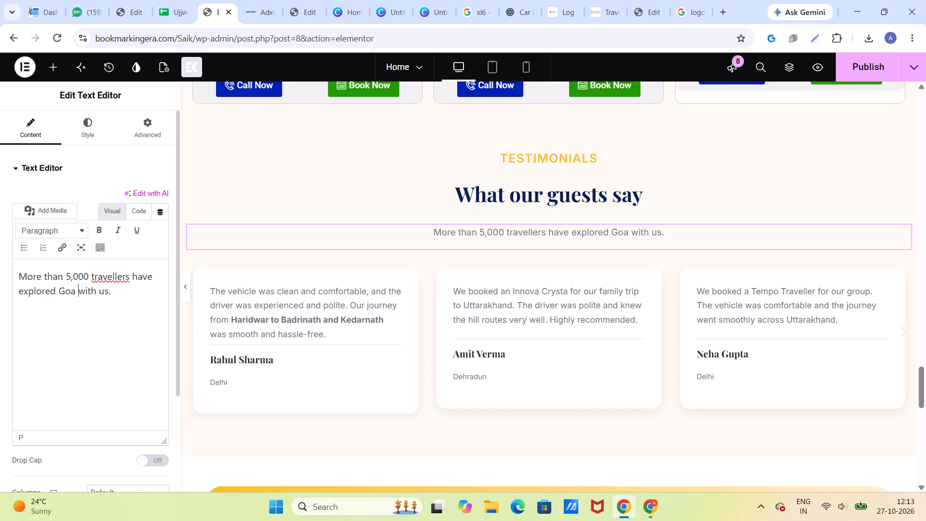
In the testimonial about the clean, comfortable vehicle, replace the route "Haridwar to Badrinath and Kedarnath" with "Goa".
click(311, 319)
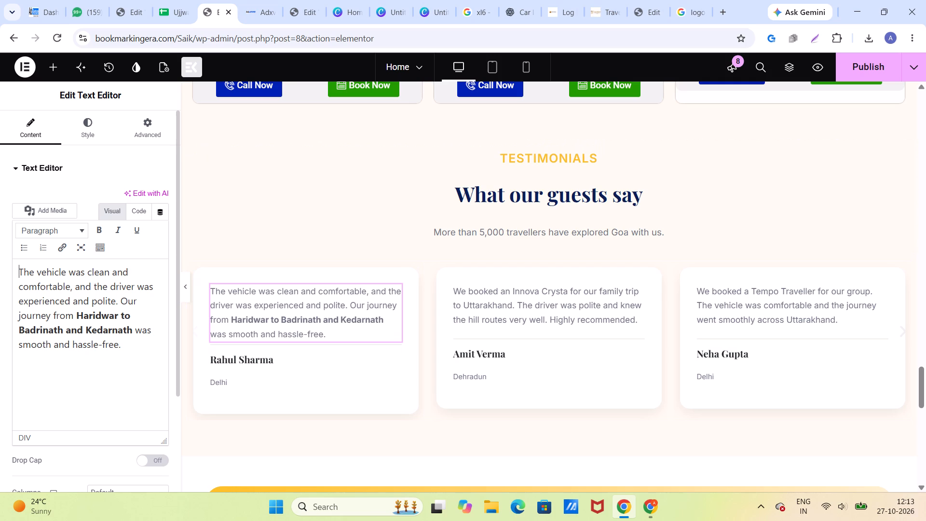
drag(134, 330, 73, 315)
text(Goa)
key(space)
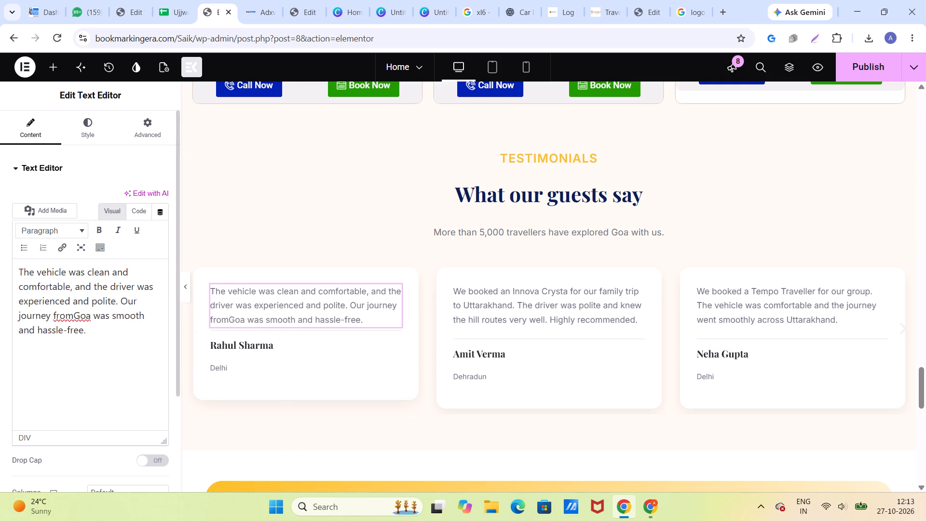
In the Innova Crysta family trip testimonial, replace "Uttarakhand" with "Norh Goa".
click(535, 317)
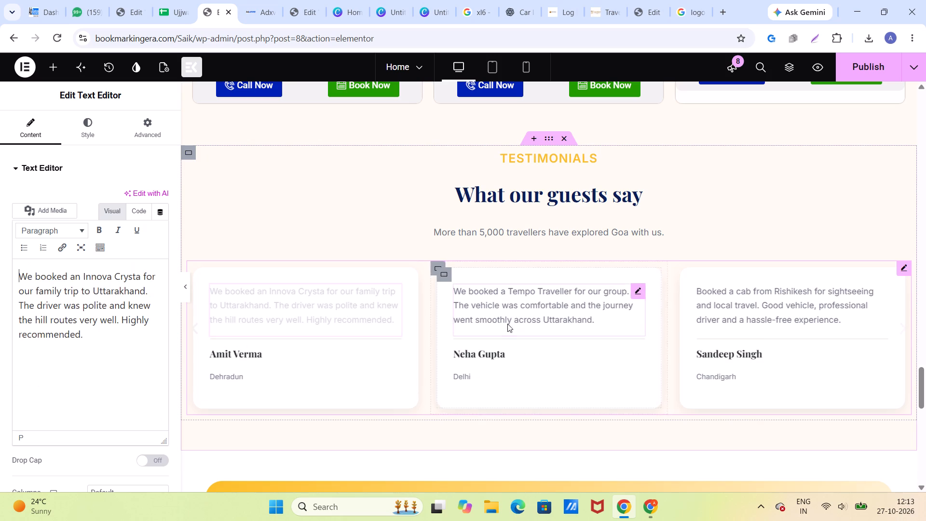
drag(146, 289, 104, 297)
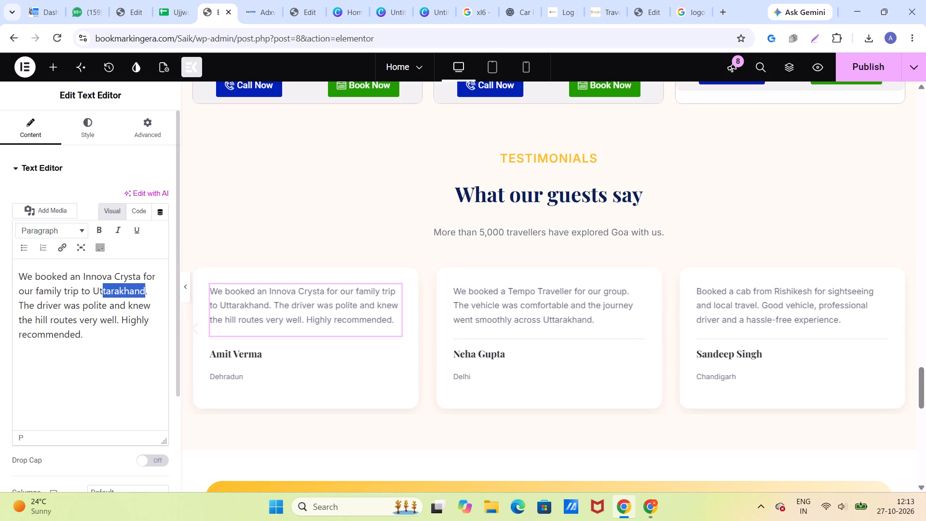
drag(104, 297, 94, 287)
text(Norh)
key(space)
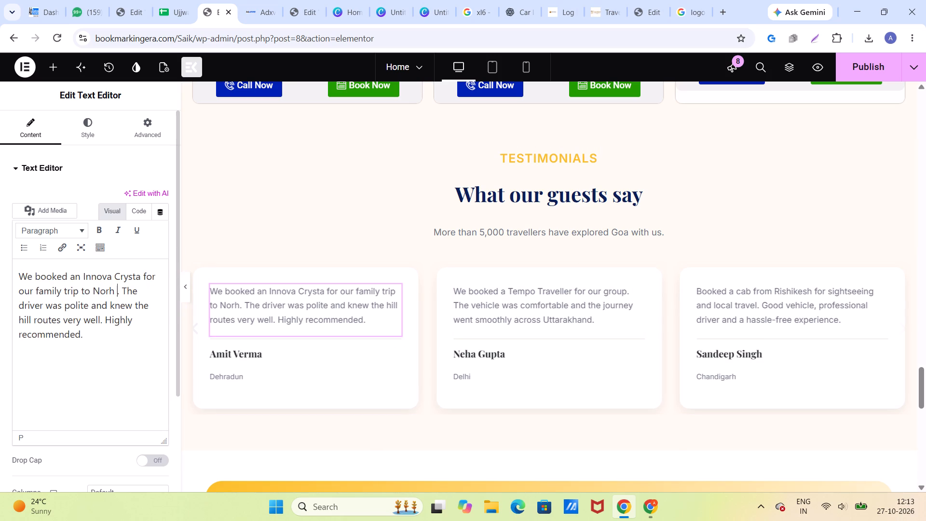
text(G)
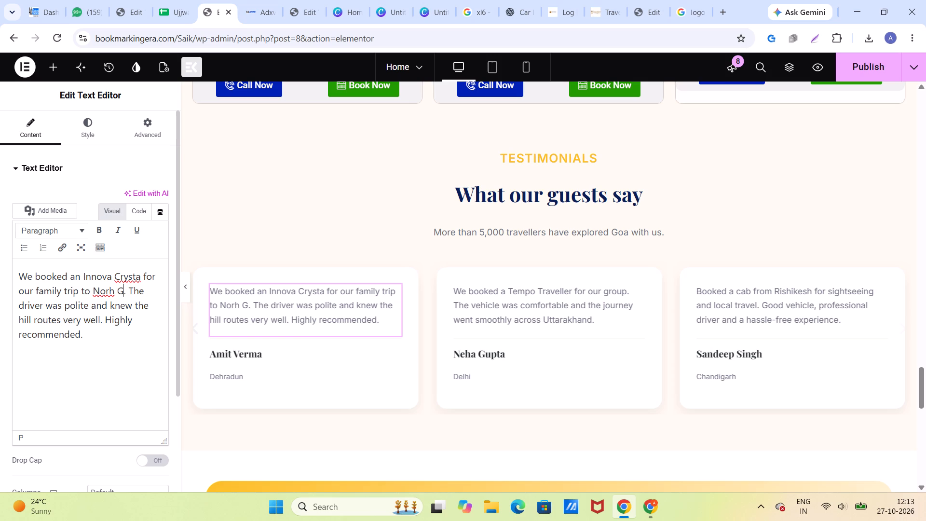
text(oa)
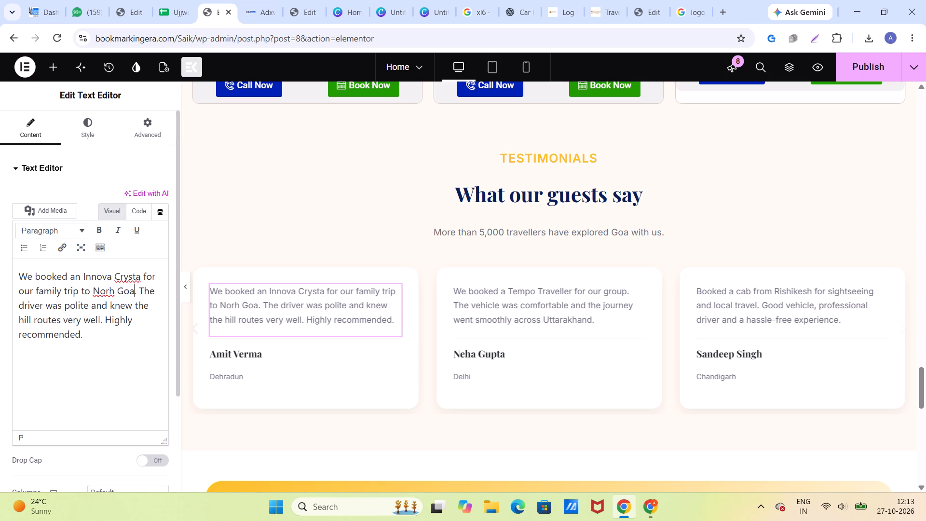
In the sightseeing cab testimonial, replace "Rishikesh" with "All India".
click(742, 322)
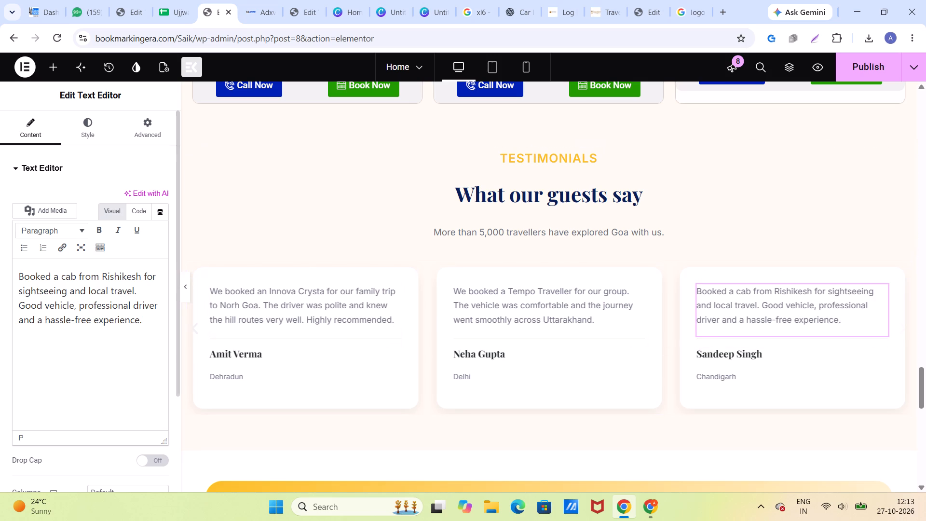
drag(140, 277, 113, 282)
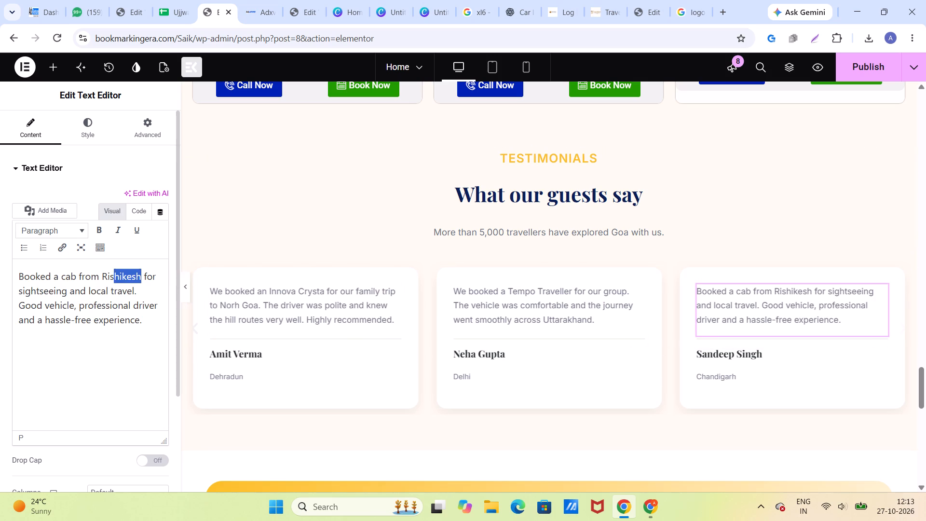
drag(113, 282, 102, 282)
text(All India)
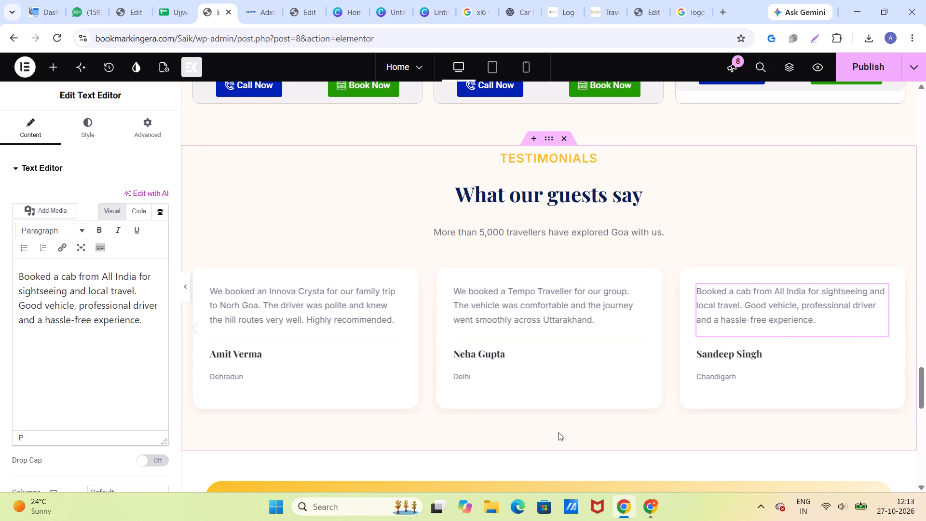
Publish the Home page with the updated testimonials.
click(864, 69)
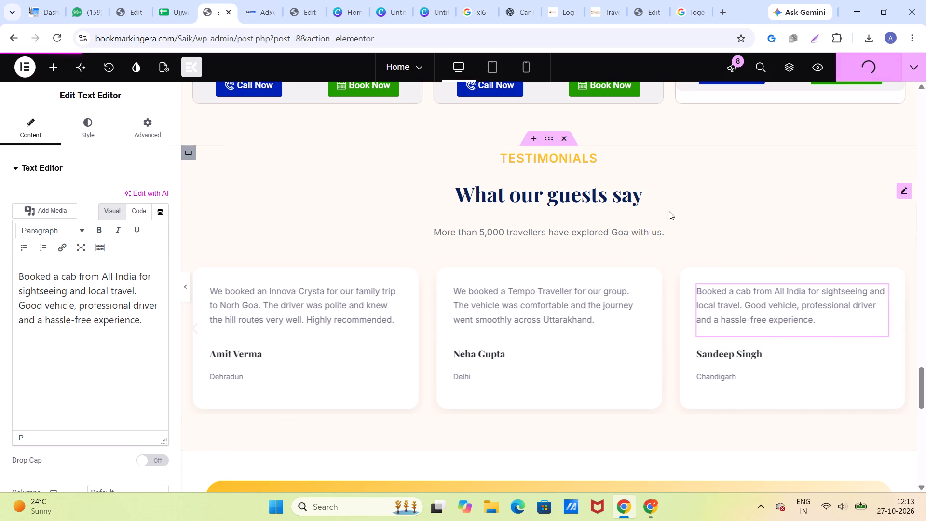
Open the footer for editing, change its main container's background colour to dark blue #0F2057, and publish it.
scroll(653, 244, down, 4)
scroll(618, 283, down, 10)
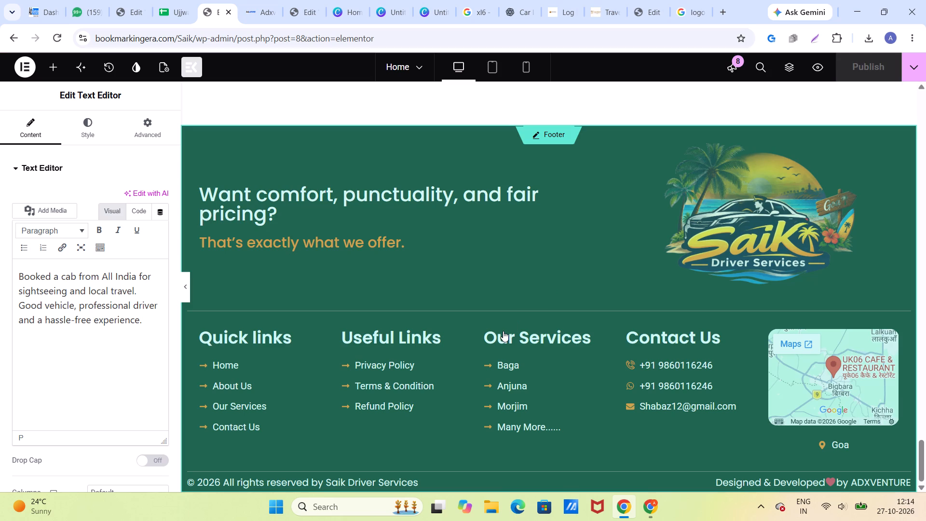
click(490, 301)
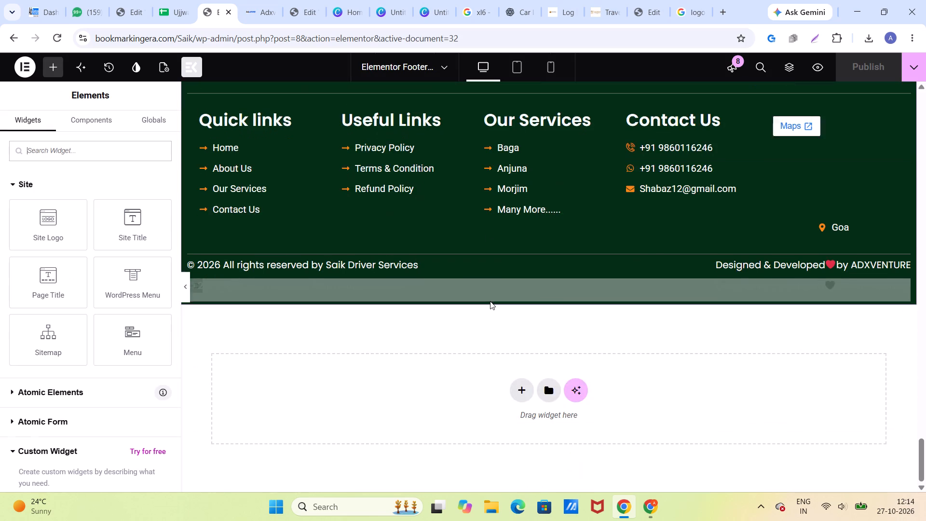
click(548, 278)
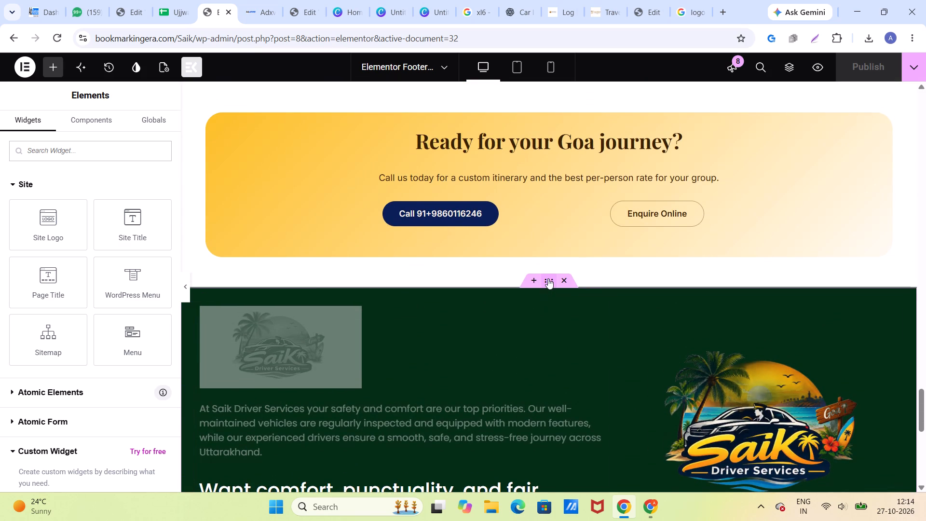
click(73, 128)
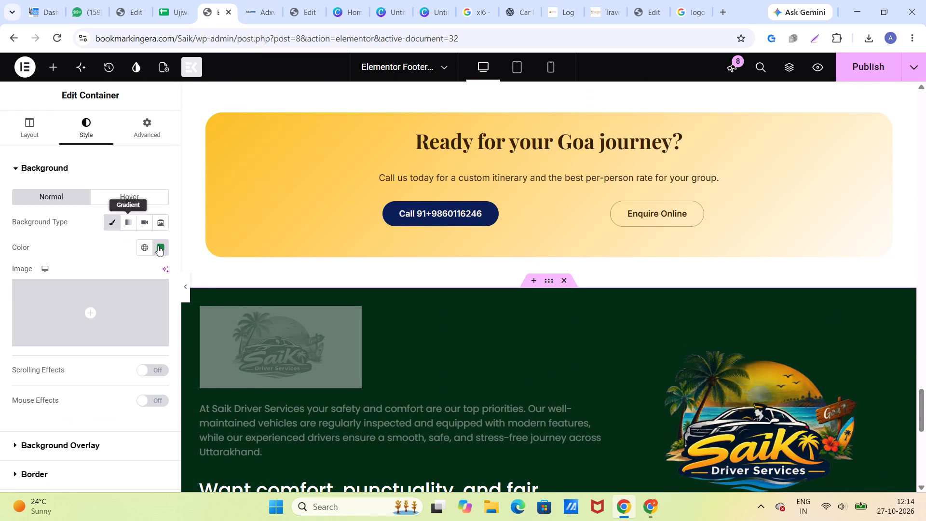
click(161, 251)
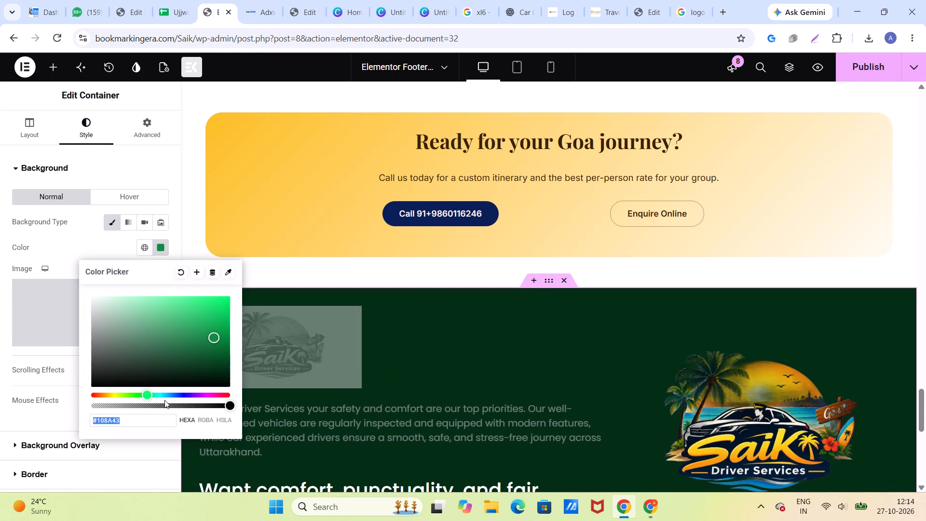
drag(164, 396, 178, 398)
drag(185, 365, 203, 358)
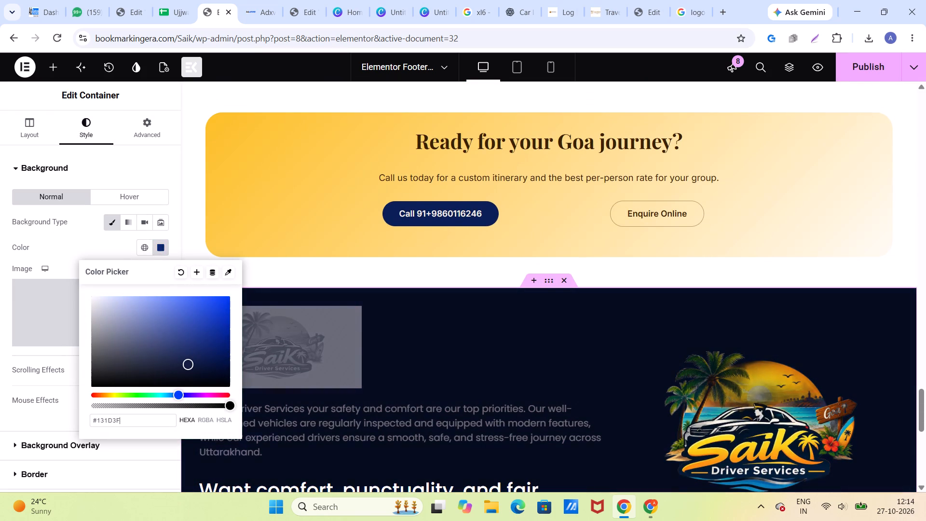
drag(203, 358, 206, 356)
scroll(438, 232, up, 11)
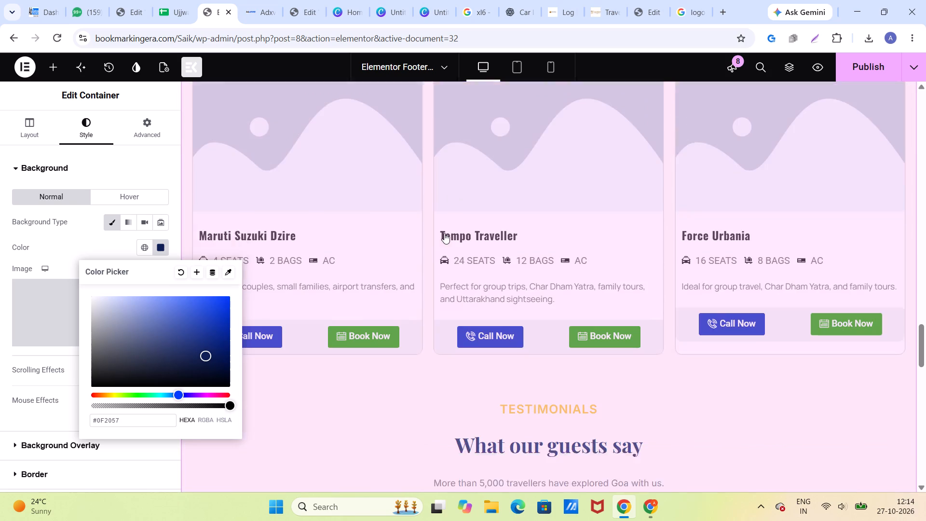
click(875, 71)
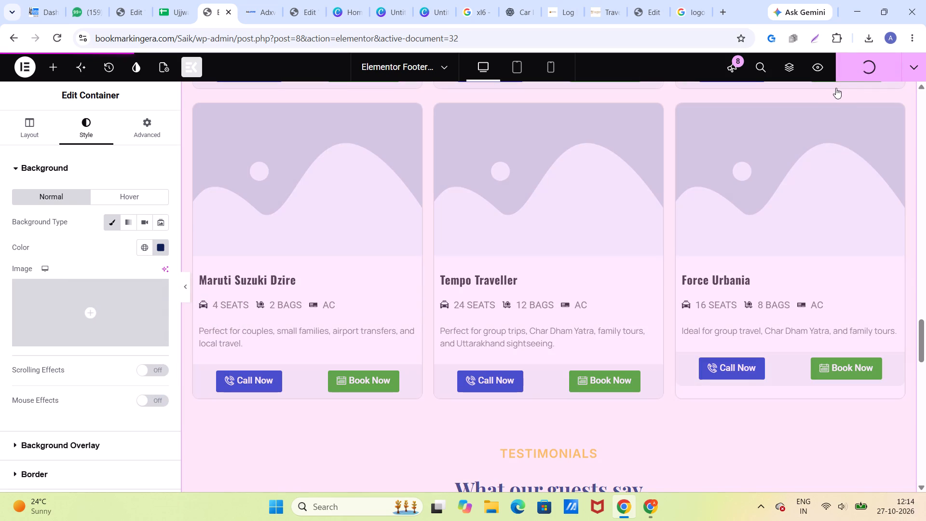
Preview the page, open its header in Elementor, and copy the background colour code of the container holding the logo and navigation.
click(814, 64)
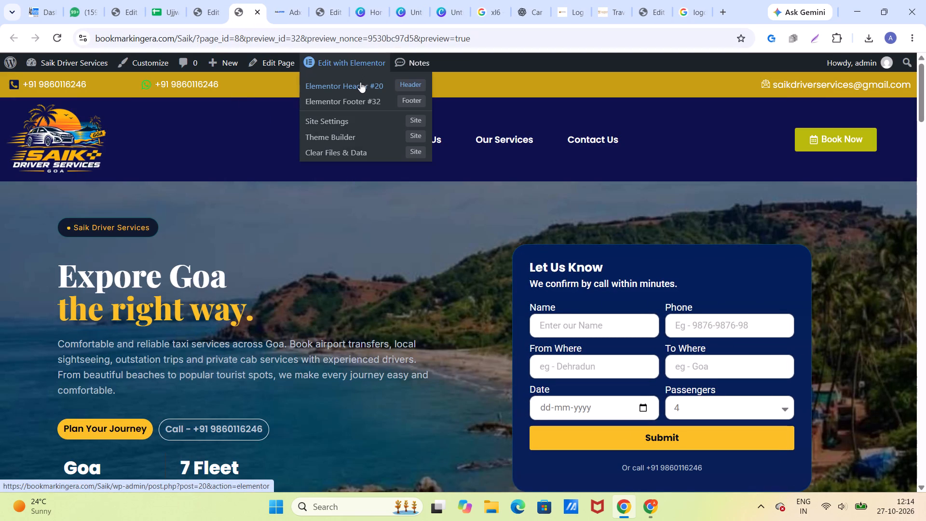
click(360, 82)
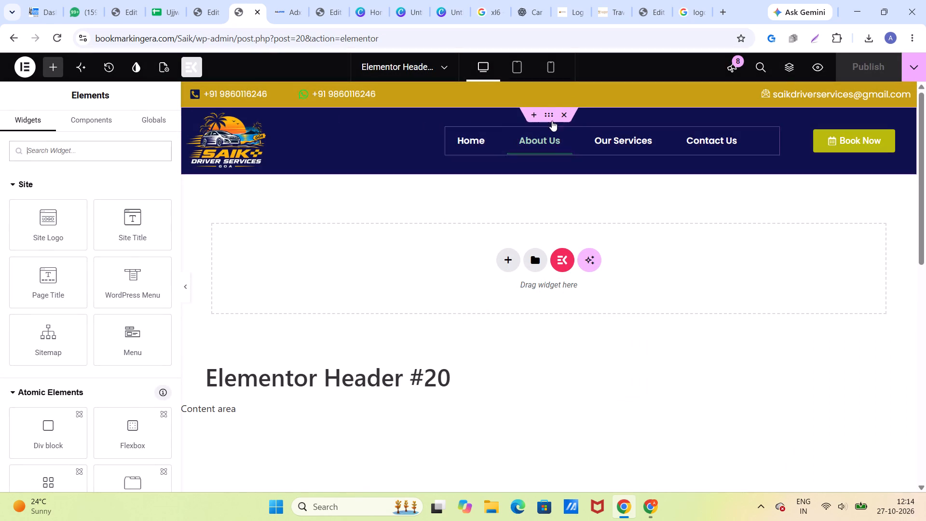
click(547, 115)
click(97, 123)
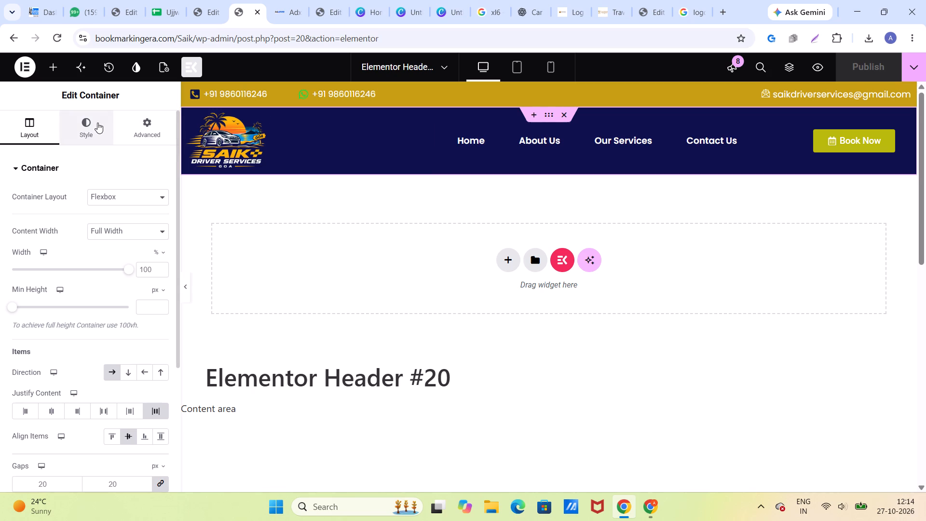
click(161, 248)
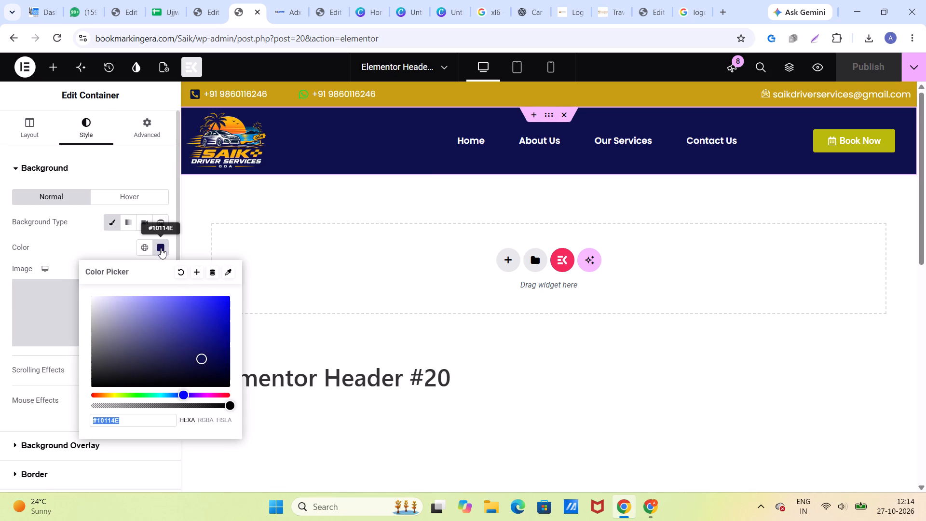
key(ctrl+c)
Return to the footer editor and set the main footer container's background colour to the copied header colour, #10114E.
click(642, 15)
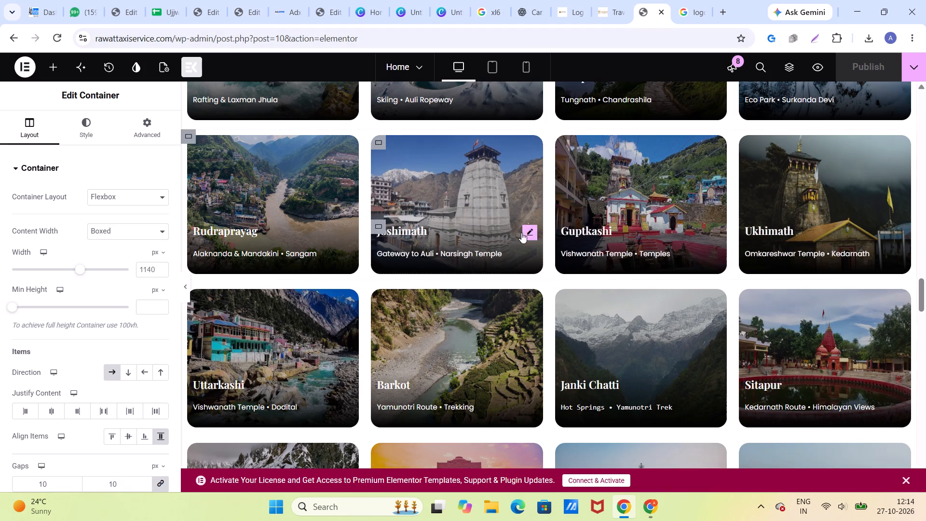
click(209, 13)
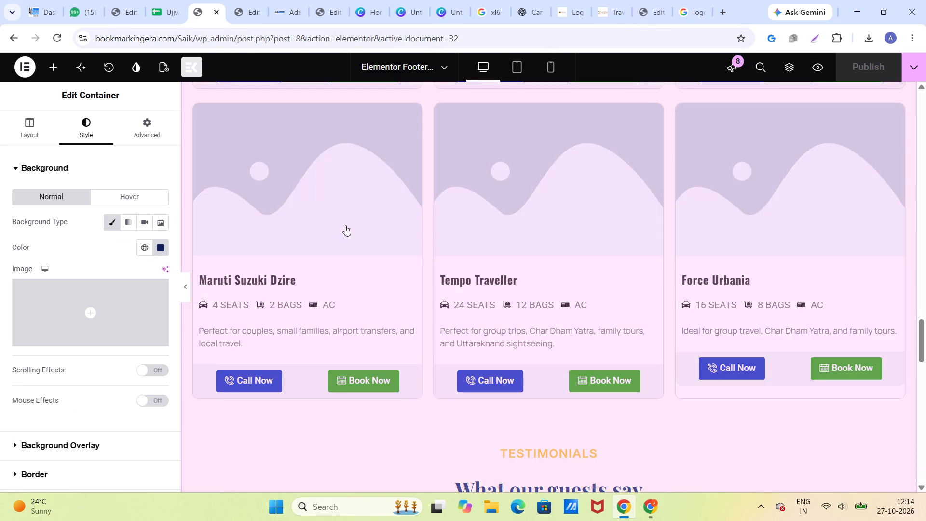
scroll(365, 235, down, 6)
scroll(365, 238, up, 1)
scroll(365, 238, down, 5)
scroll(365, 241, up, 1)
scroll(365, 241, down, 9)
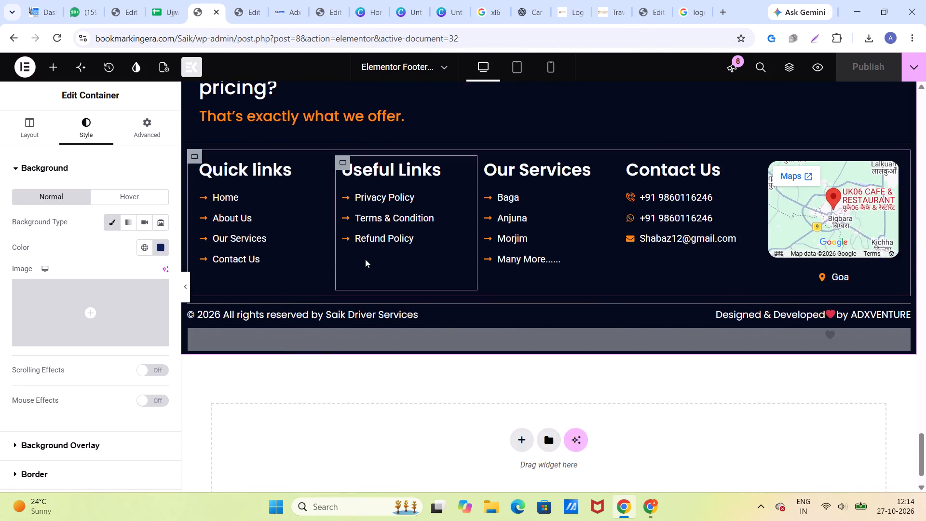
scroll(366, 258, up, 3)
scroll(561, 111, up, 4)
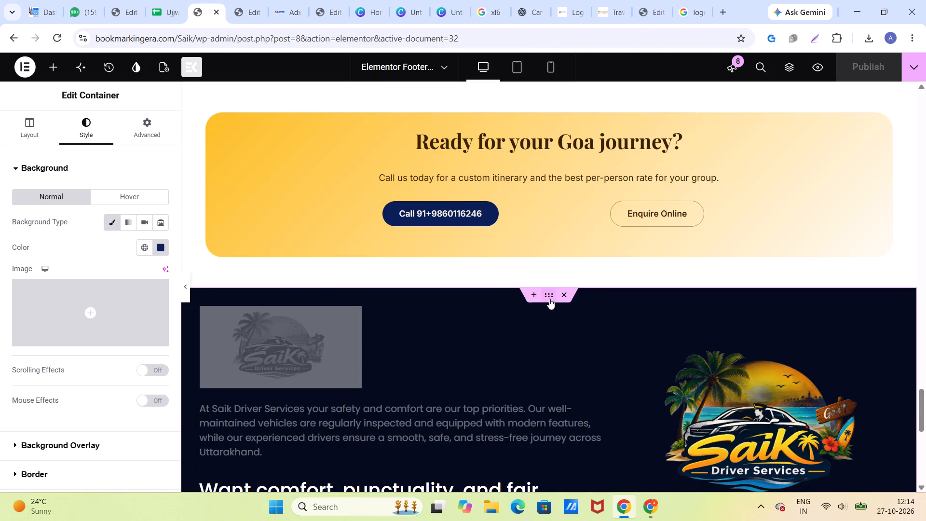
click(549, 299)
click(166, 249)
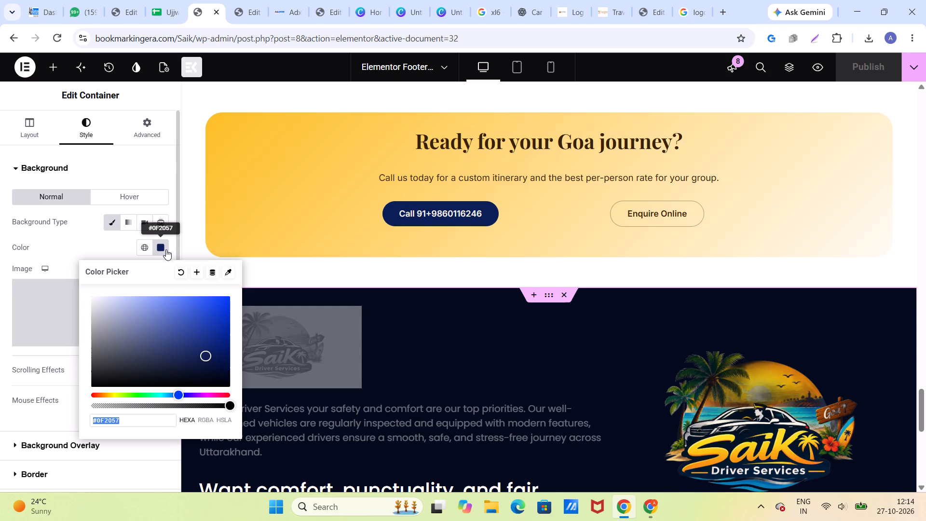
key(ctrl+v)
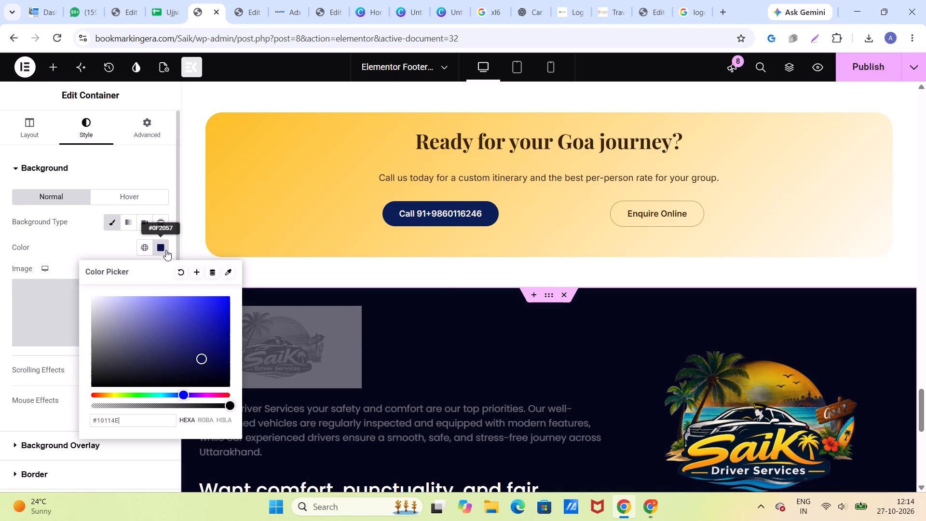
Reapply the copied header colour #10114E as the main footer container's background colour and close the colour picker.
drag(135, 418, 74, 438)
key(ctrl+v)
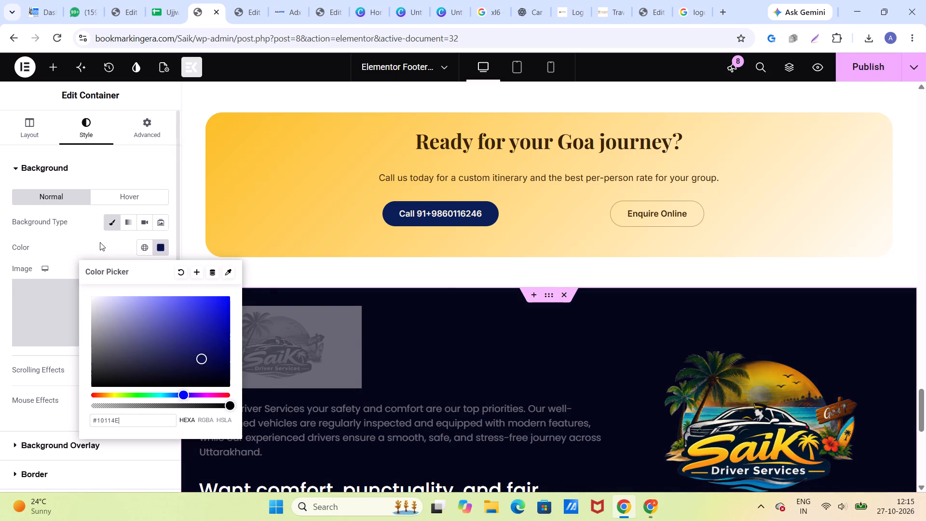
click(99, 240)
Clear the background overlay colour of the main footer container.
scroll(807, 404, down, 5)
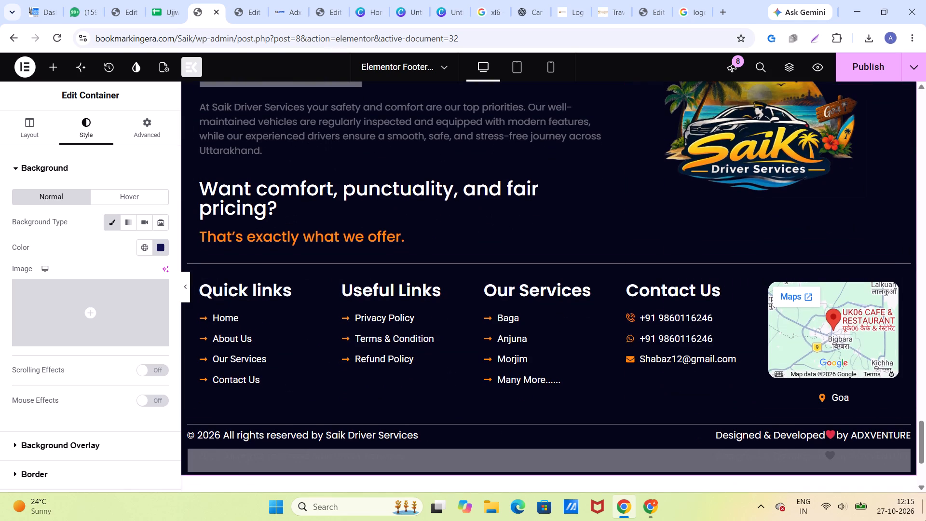
scroll(449, 134, up, 3)
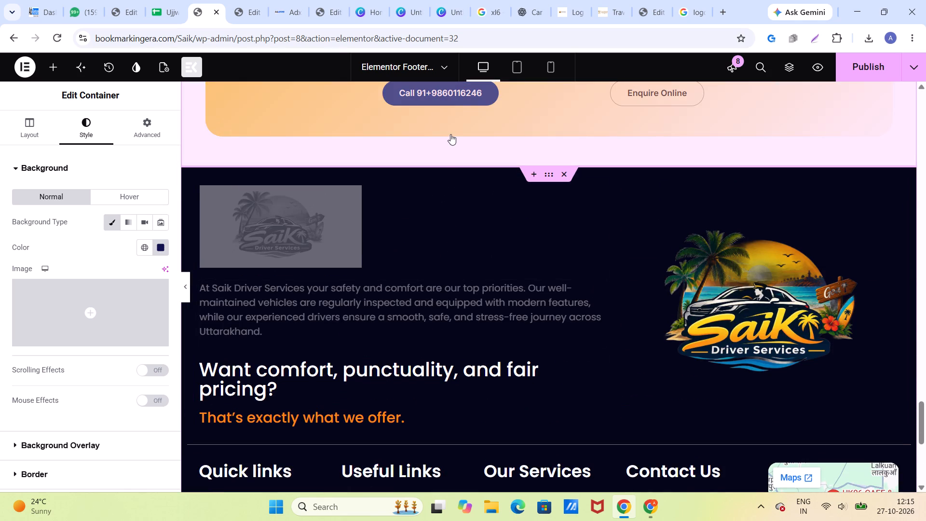
click(57, 448)
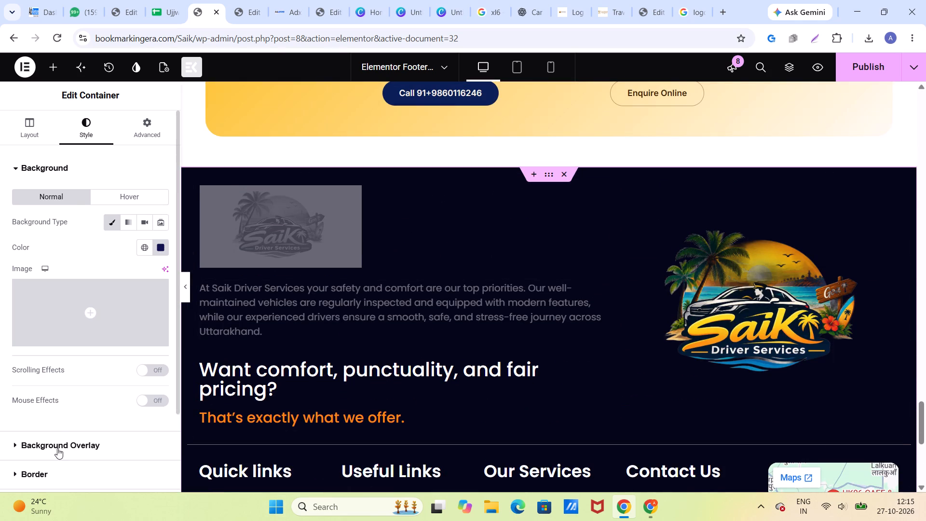
click(157, 279)
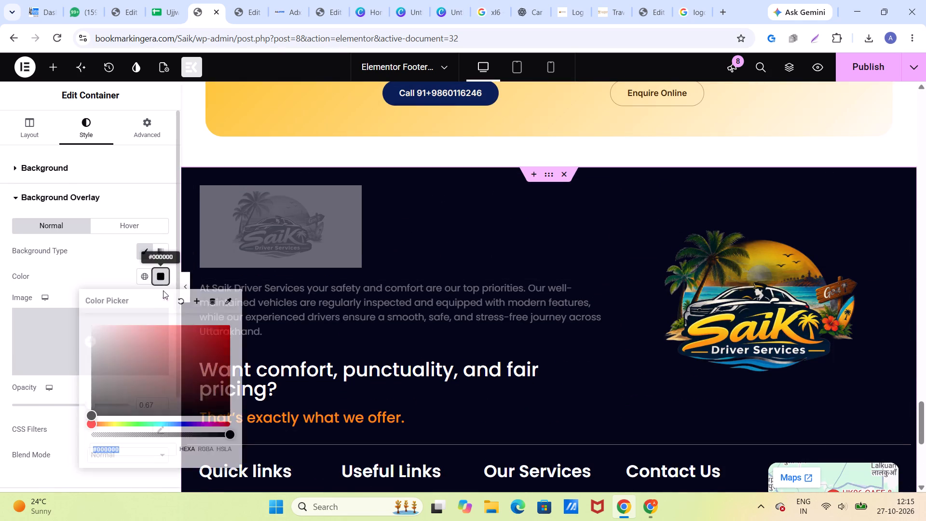
click(179, 301)
click(103, 277)
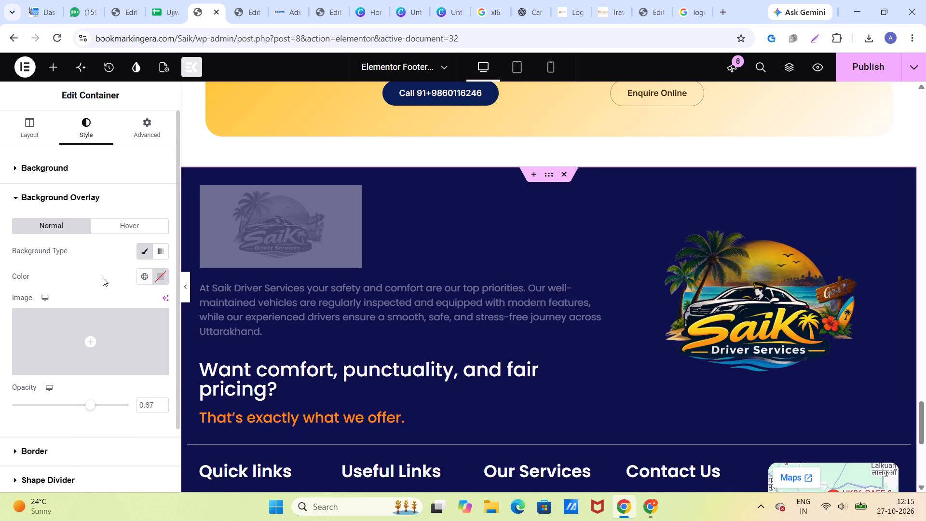
Replace the large footer logo with the Saik_Driver_Services_Goa_transparent image from the media library.
scroll(321, 312, down, 4)
scroll(320, 313, up, 3)
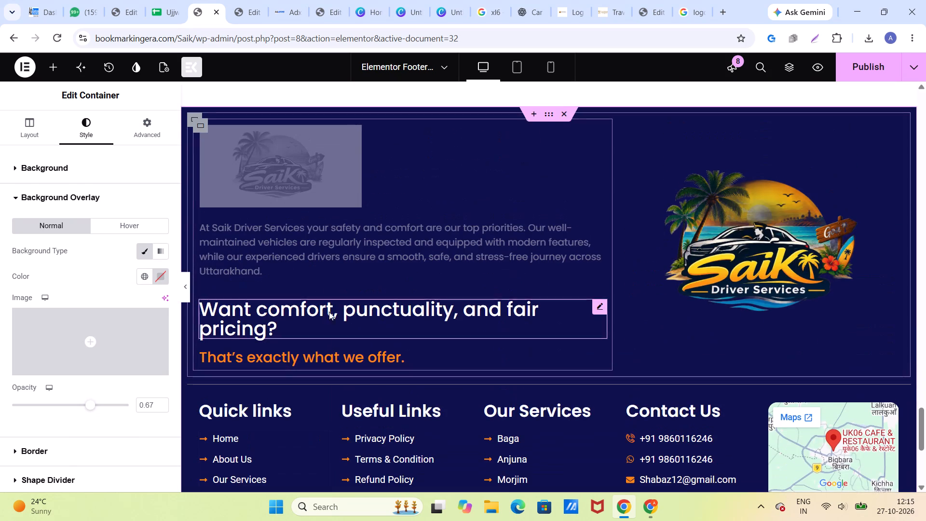
click(684, 244)
click(85, 244)
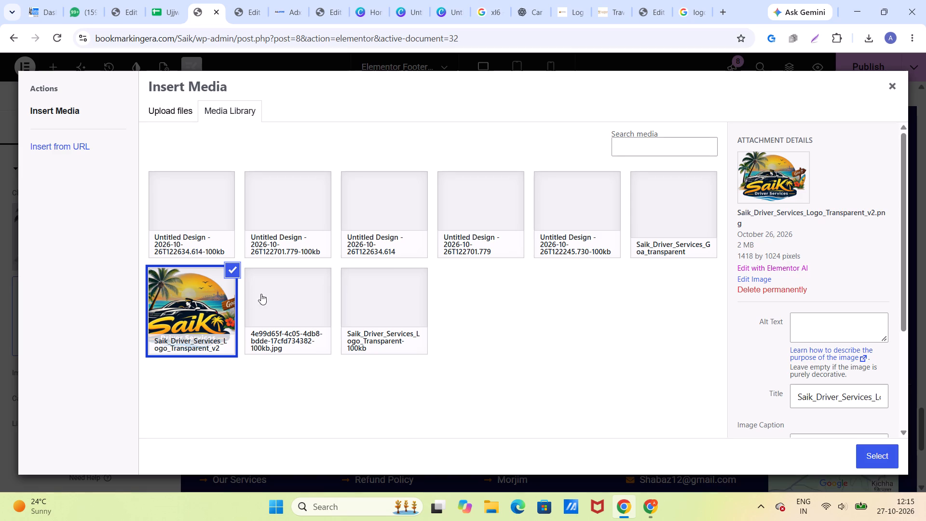
click(656, 229)
click(875, 456)
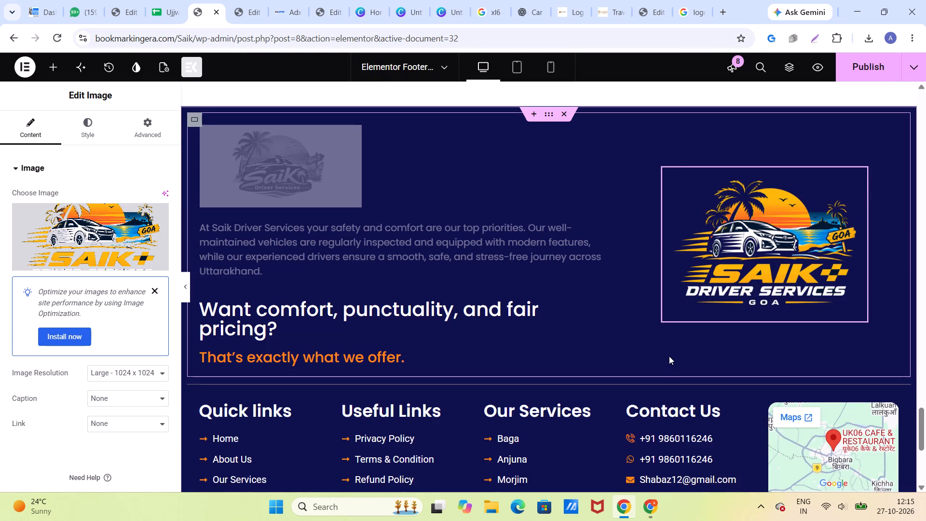
Open the first phone entry of the footer's Contact Us icon list for editing its text.
scroll(363, 289, down, 2)
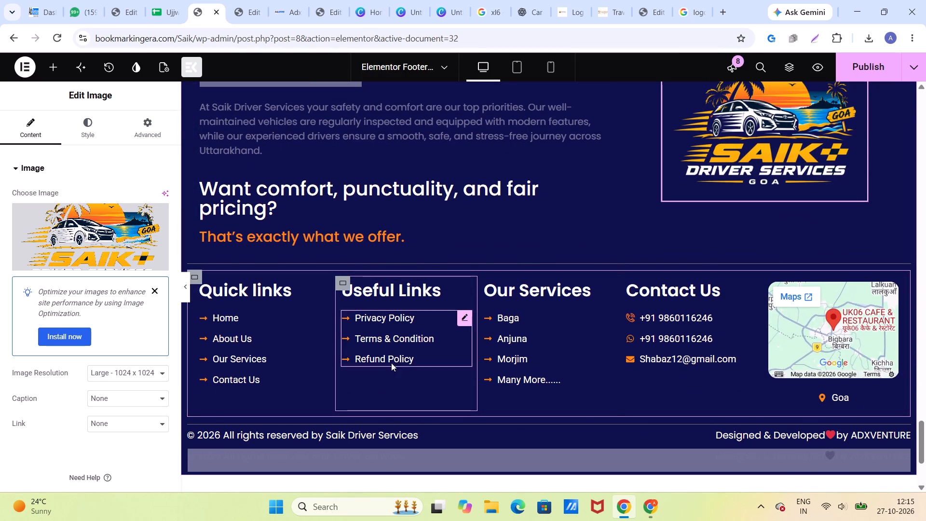
click(655, 322)
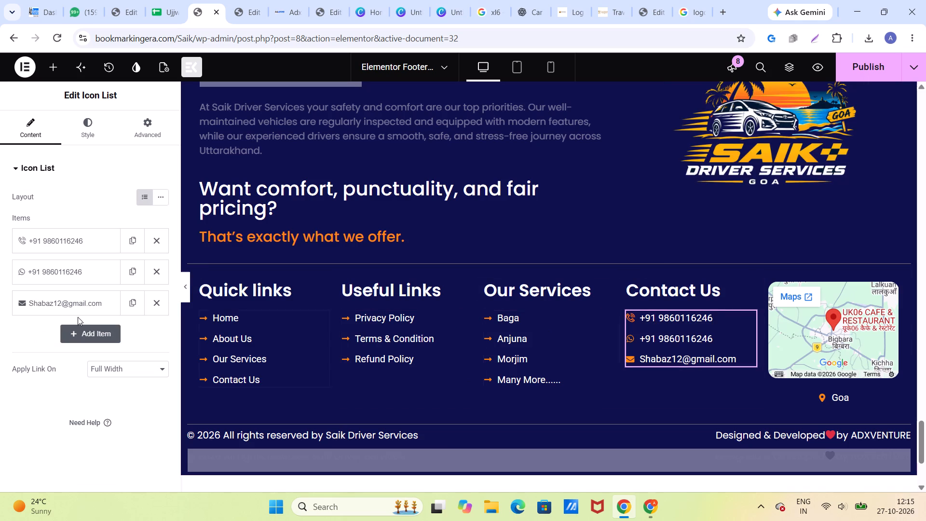
click(50, 238)
drag(83, 285, 69, 287)
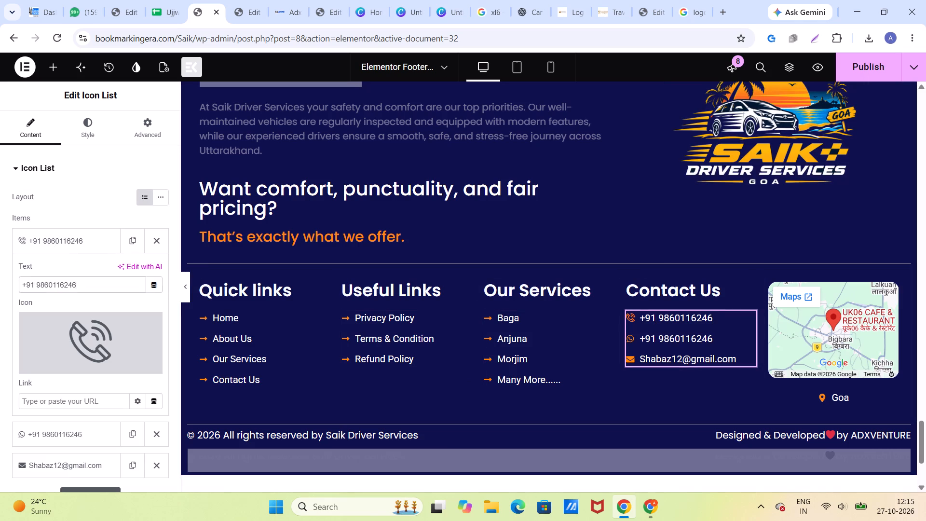
Link the first phone entry of the Contact Us list to a dynamic Contact URL of type Tel, using the entry's number without the country code.
drag(69, 287, 36, 289)
key(ctrl+c)
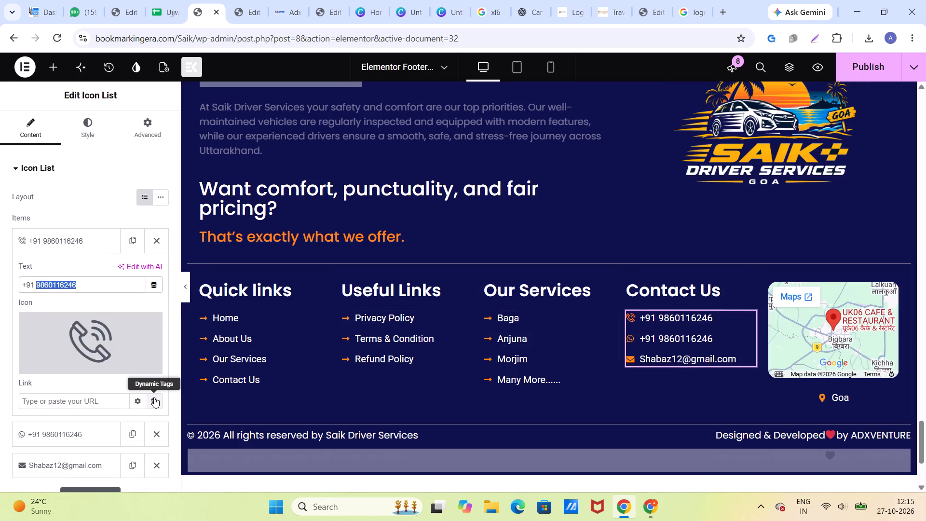
click(154, 397)
scroll(83, 321, down, 4)
click(50, 314)
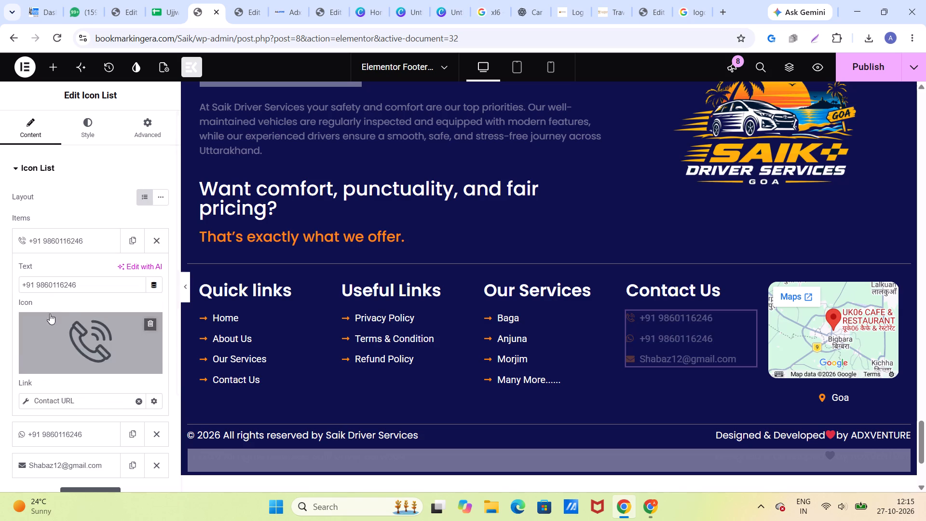
click(86, 399)
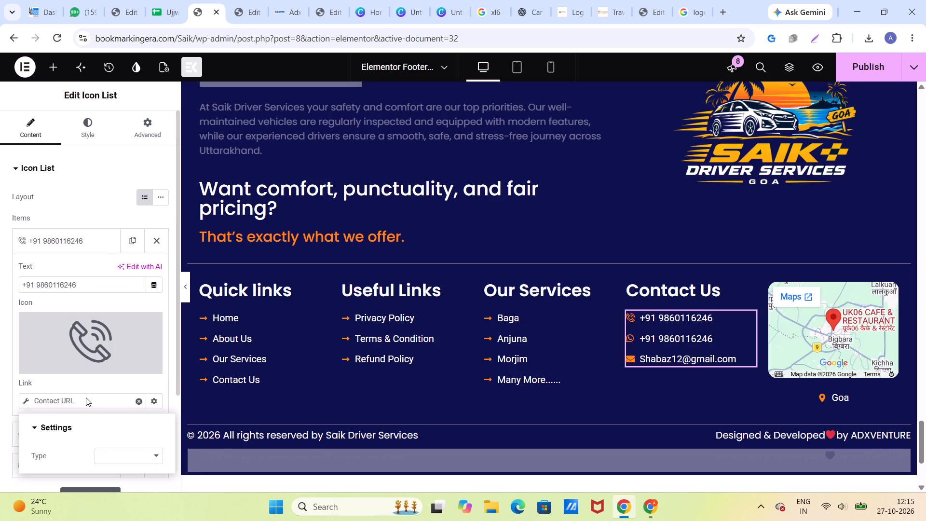
click(102, 453)
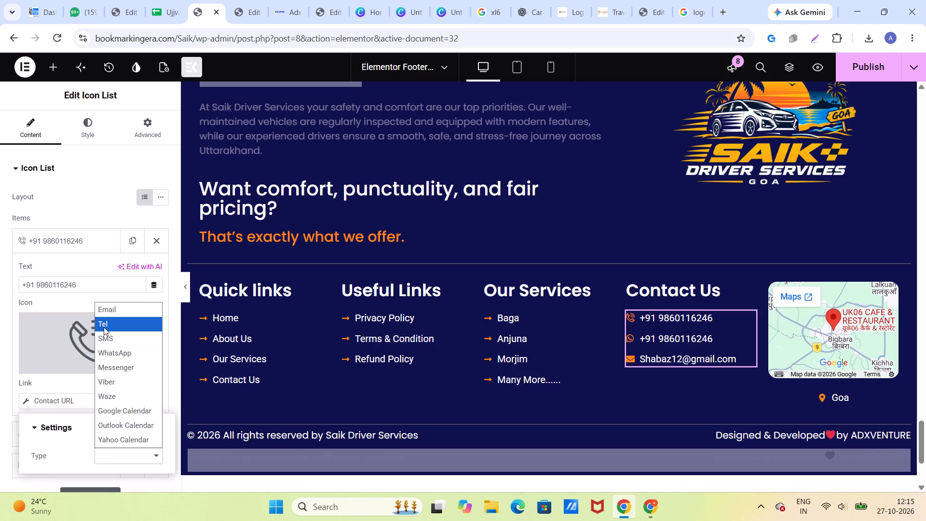
click(104, 327)
click(114, 476)
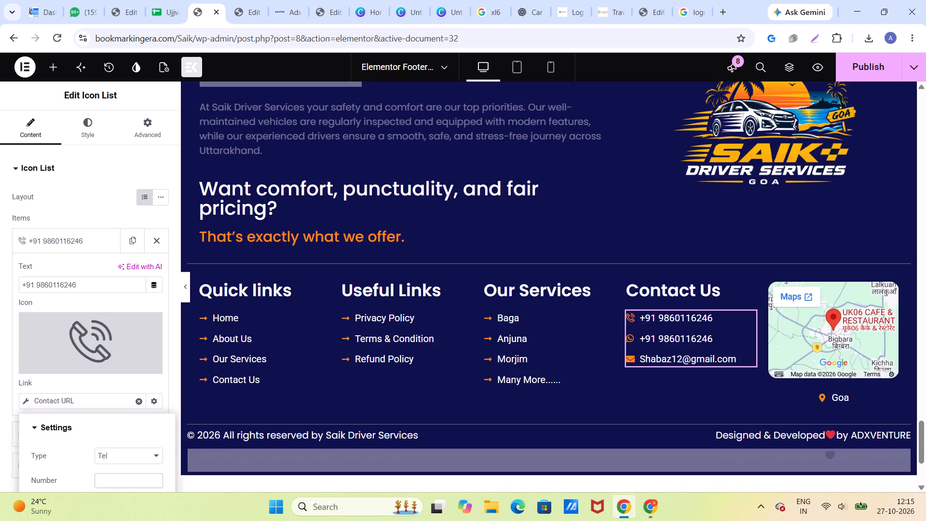
key(ctrl+v)
Link the WhatsApp entry of the Contact Us list to a dynamic Contact URL of type WhatsApp, using its number without the country code.
scroll(535, 345, down, 1)
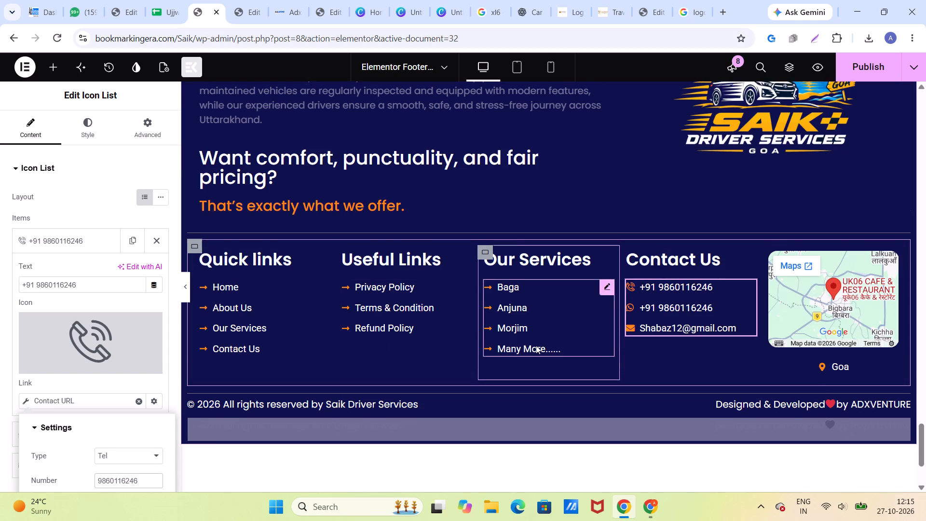
scroll(80, 325, down, 2)
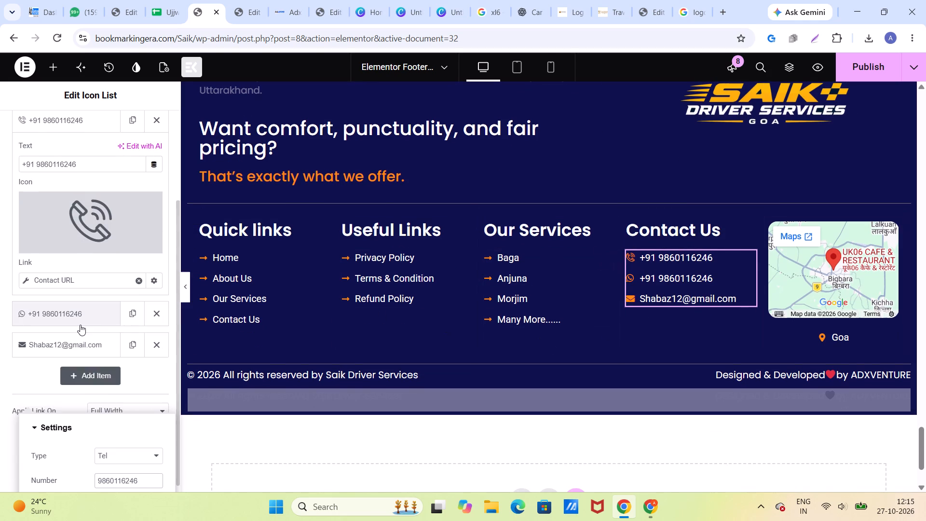
scroll(80, 325, down, 1)
click(66, 306)
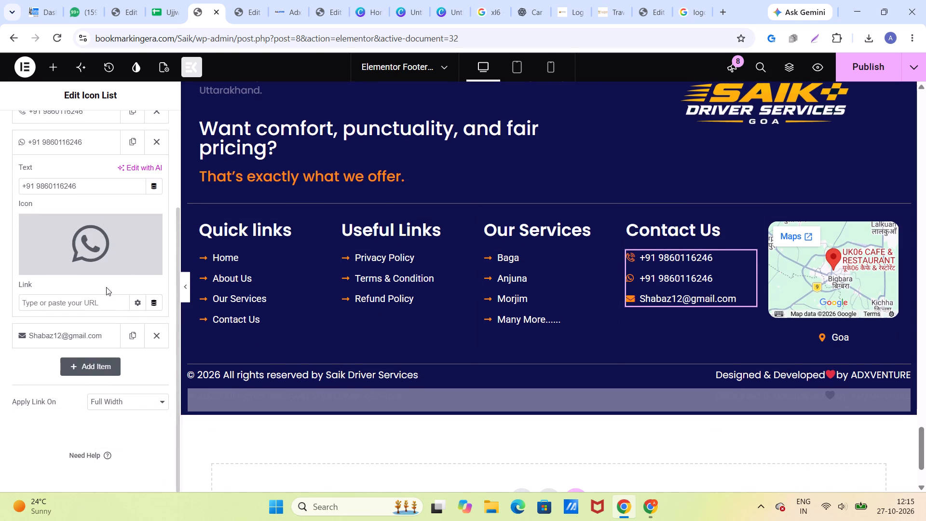
drag(109, 186, 35, 192)
key(ctrl+c)
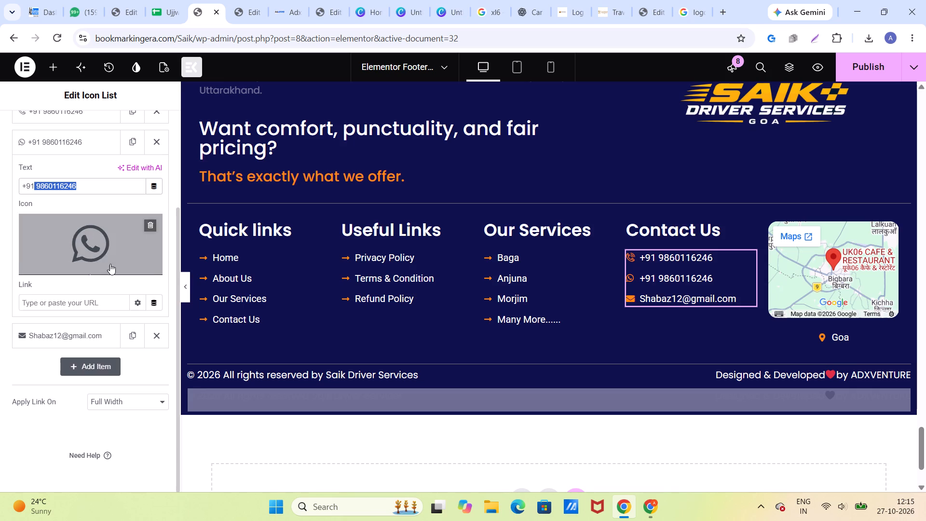
click(152, 306)
scroll(79, 210, down, 4)
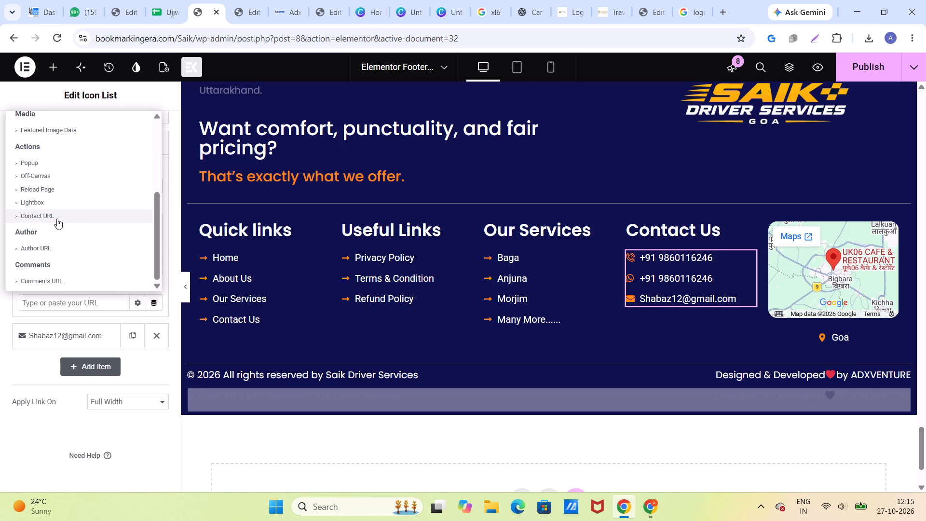
click(48, 216)
click(82, 303)
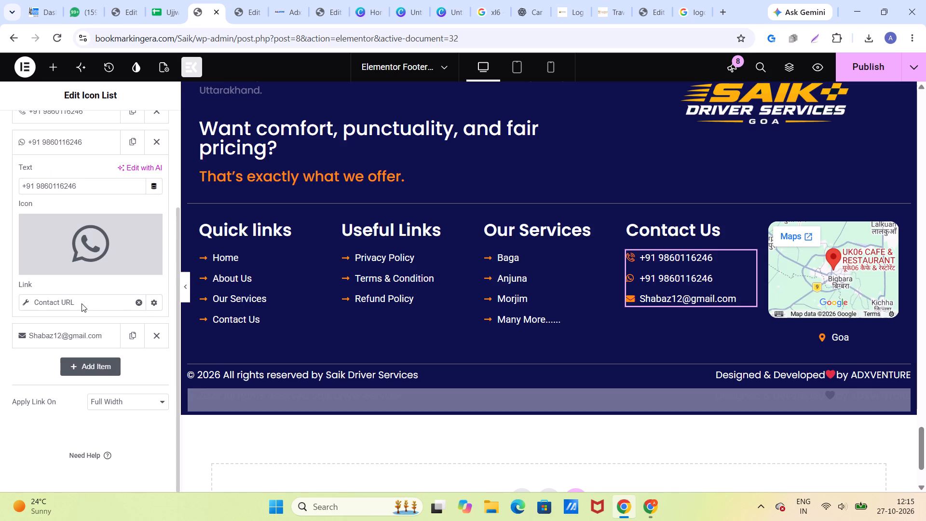
click(97, 359)
click(103, 260)
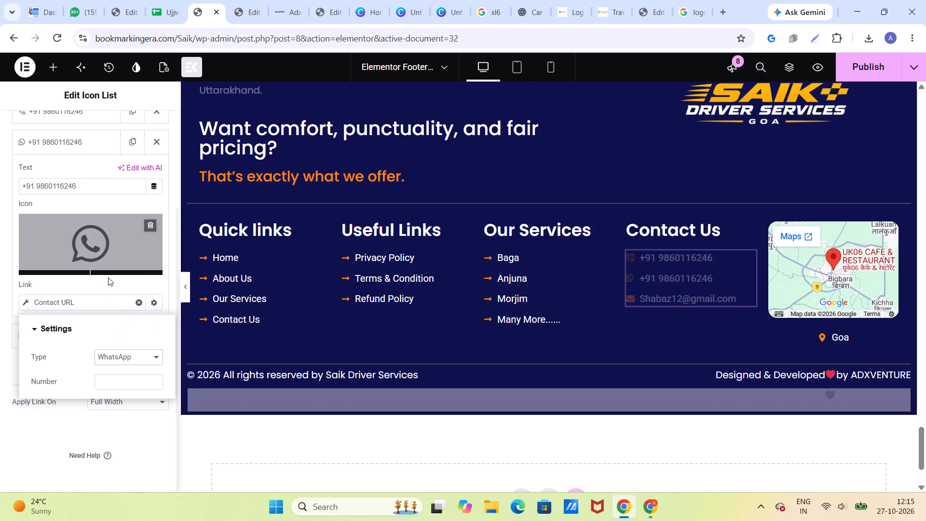
click(114, 381)
key(ctrl+v)
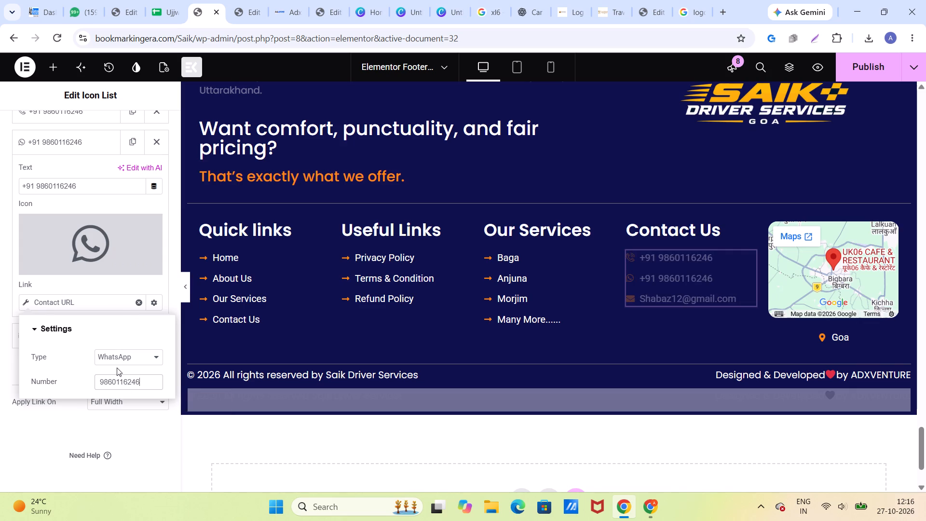
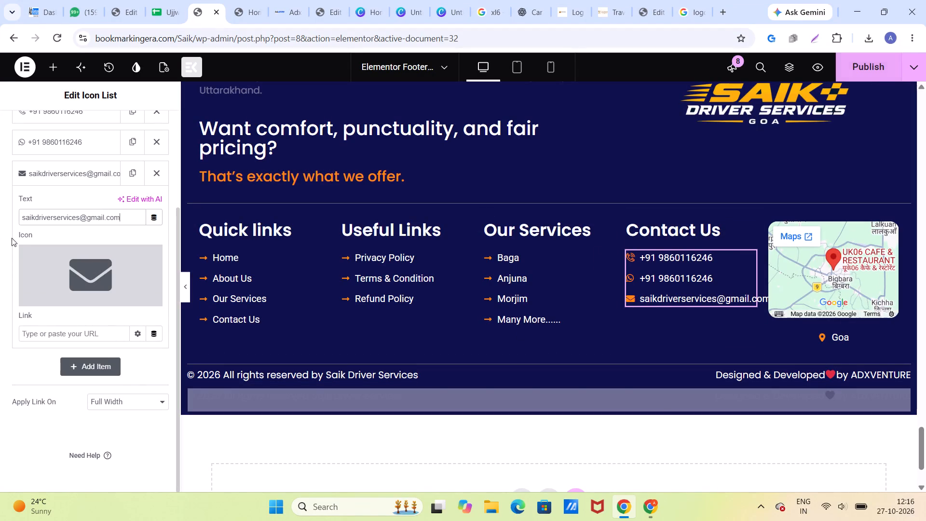
Link the email entry of the footer's Contact Us list through a dynamic Contact URL of type Email, using the copied business email address.
click(157, 337)
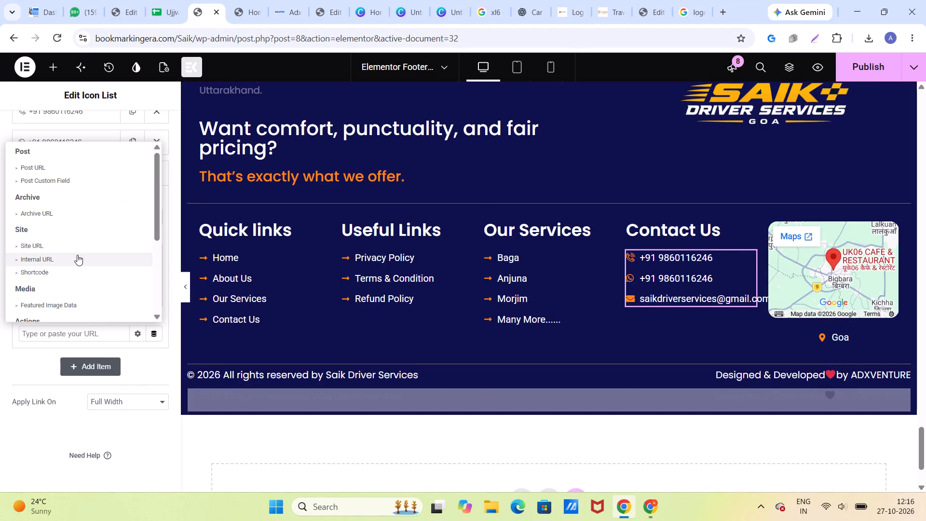
scroll(76, 250, down, 4)
click(43, 247)
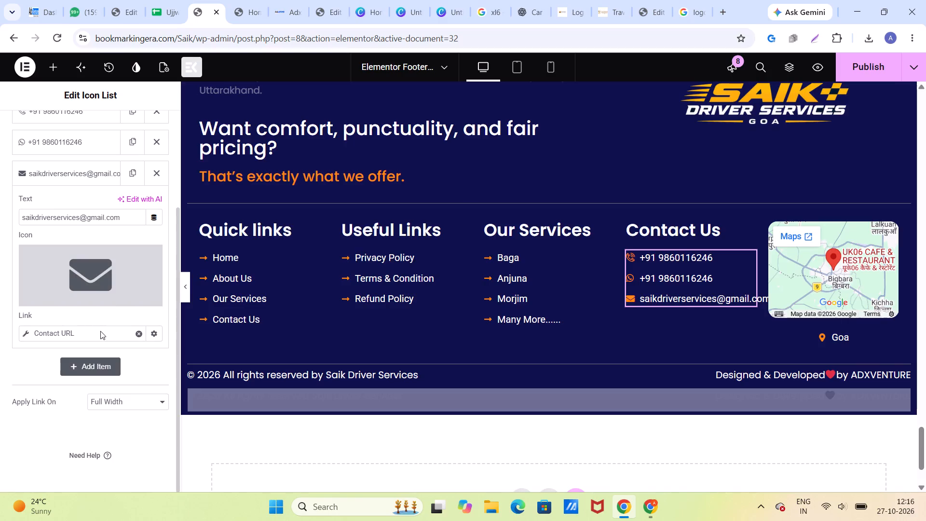
click(100, 331)
click(123, 383)
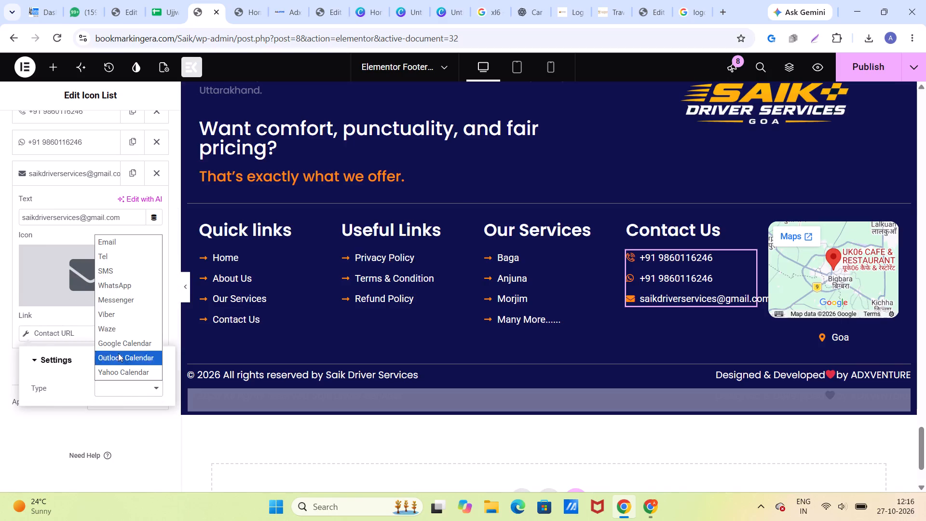
click(111, 243)
click(116, 411)
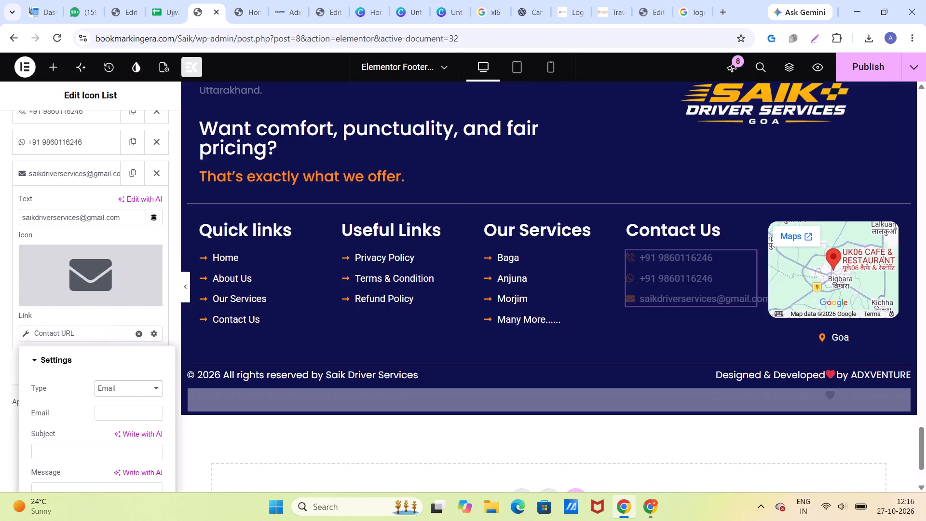
key(ctrl+v)
Publish the footer template changes.
click(867, 60)
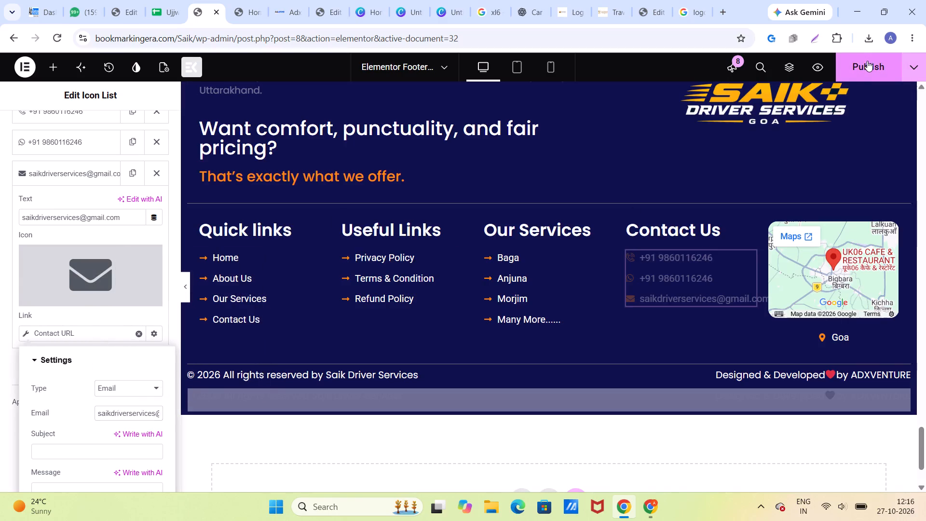
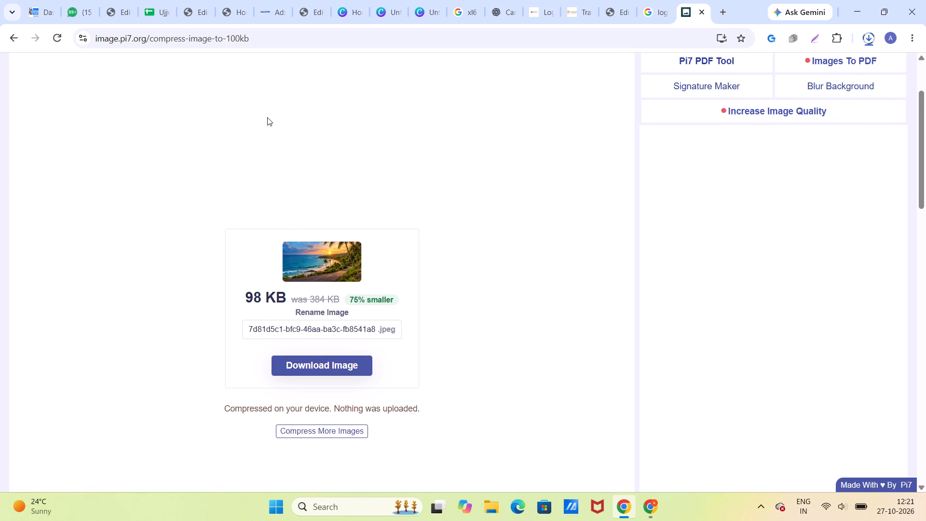
Return to the Elementor editor and switch from editing the footer to editing the Home page.
click(194, 8)
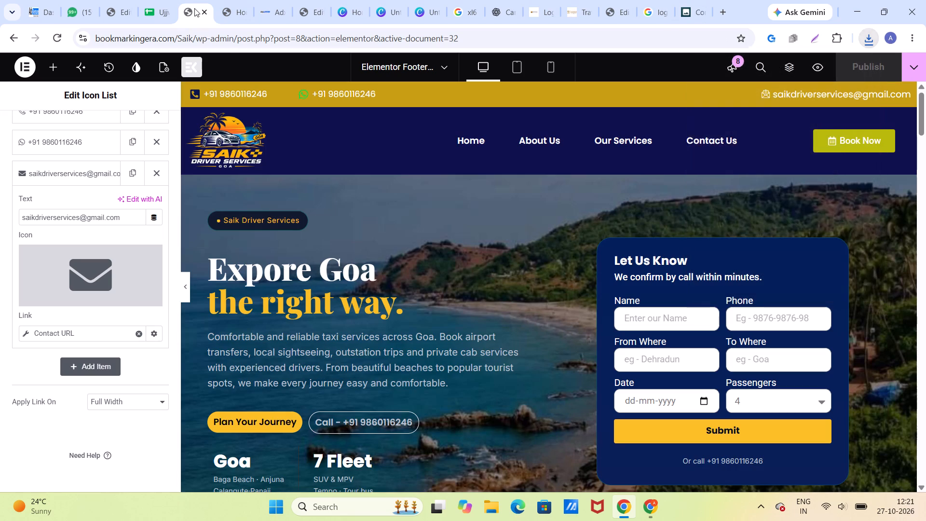
scroll(510, 235, down, 3)
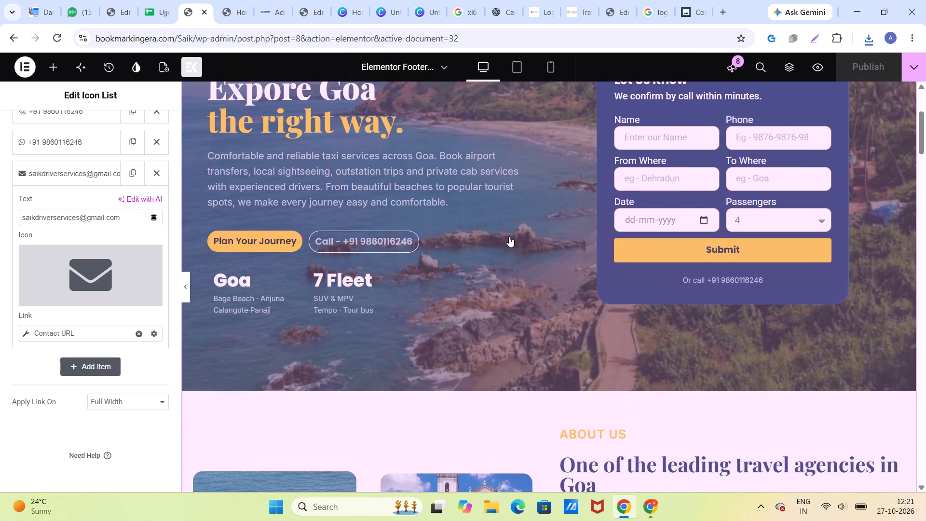
click(506, 236)
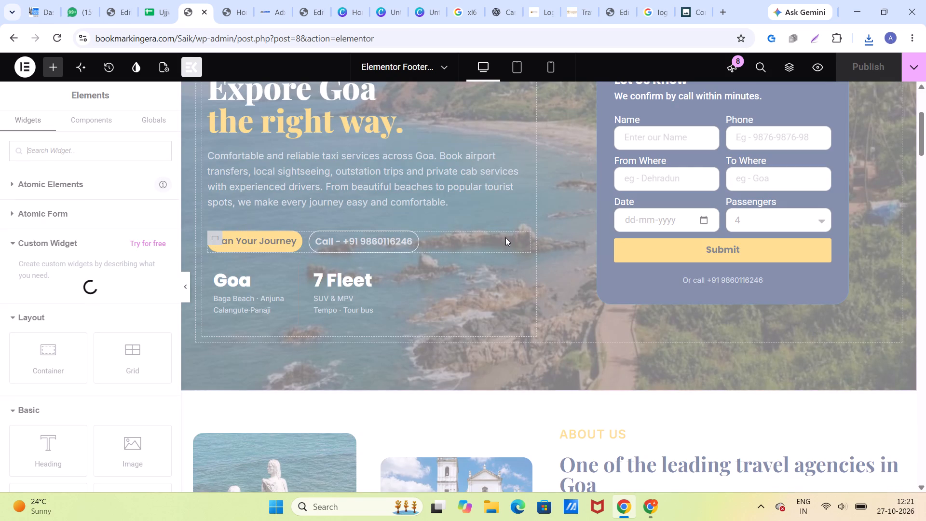
Upload the compressed Goa sunset beach JPEG from Downloads and set it as the hero container's background image.
scroll(505, 238, down, 1)
scroll(504, 239, up, 4)
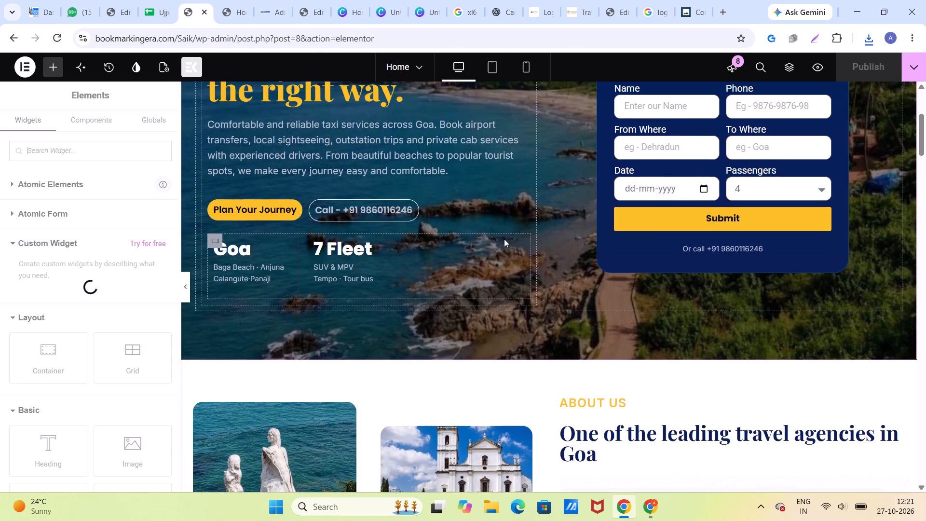
scroll(504, 239, up, 4)
click(549, 167)
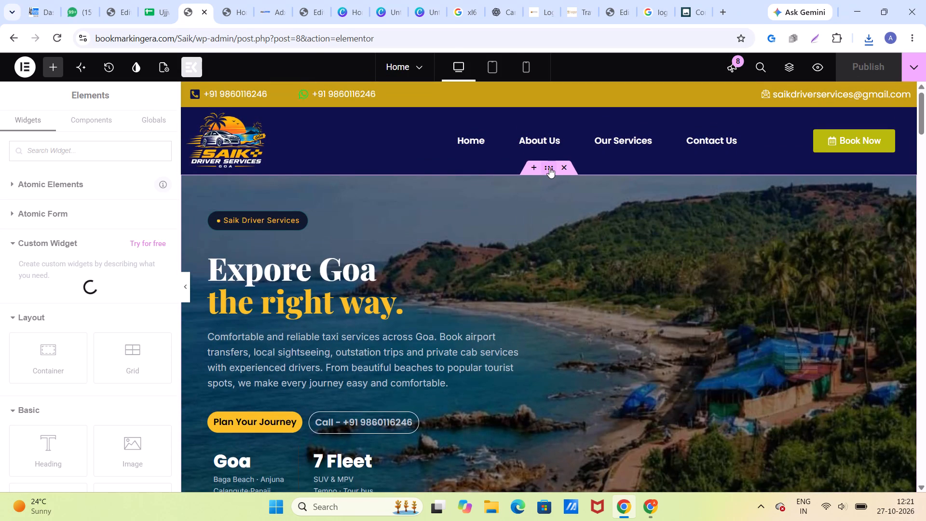
click(123, 297)
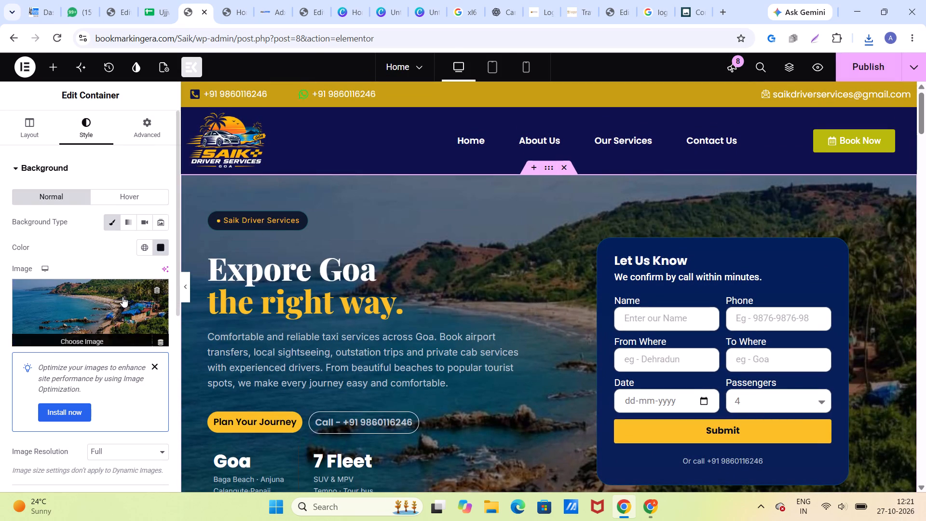
click(183, 117)
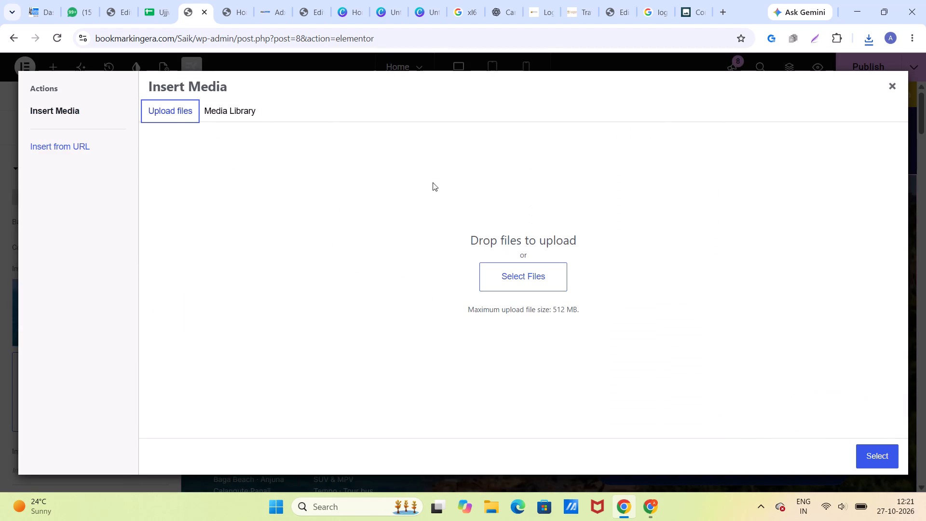
click(492, 271)
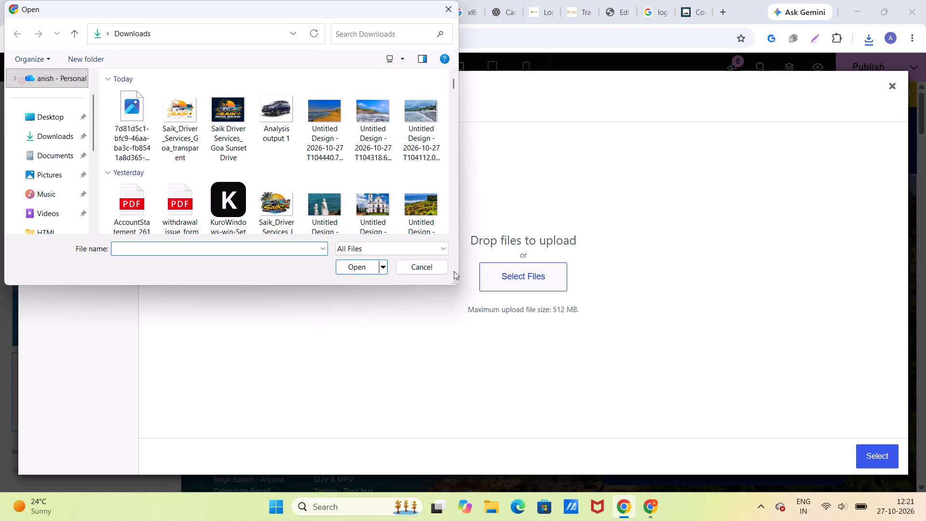
double_click(143, 126)
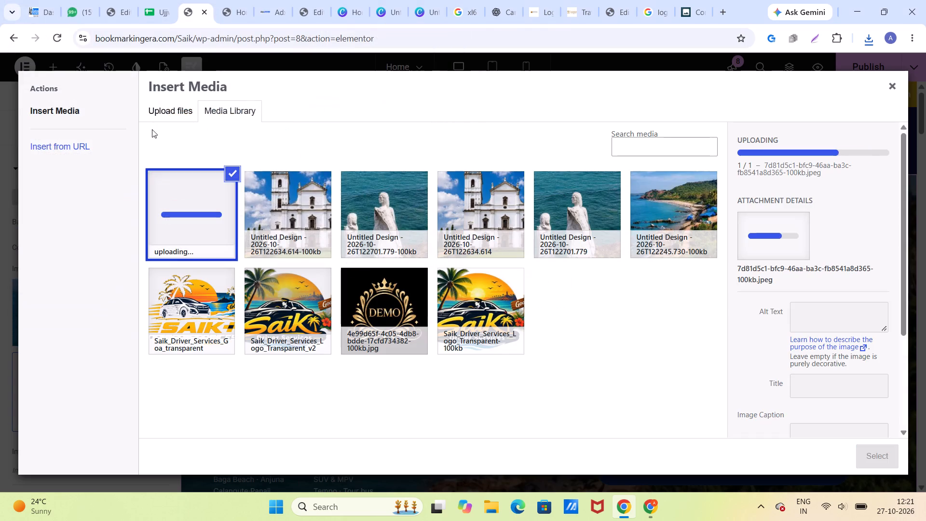
click(869, 458)
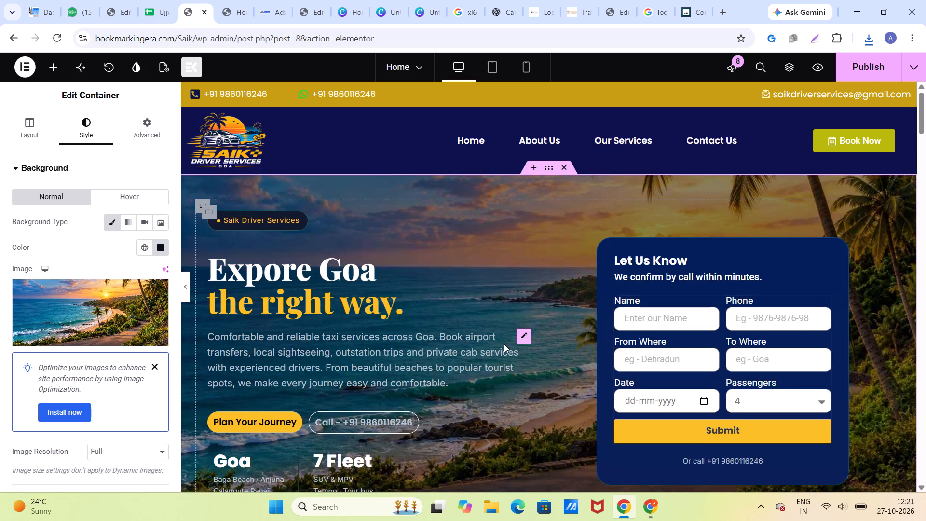
Publish the Home page with the new hero background image.
scroll(504, 344, down, 2)
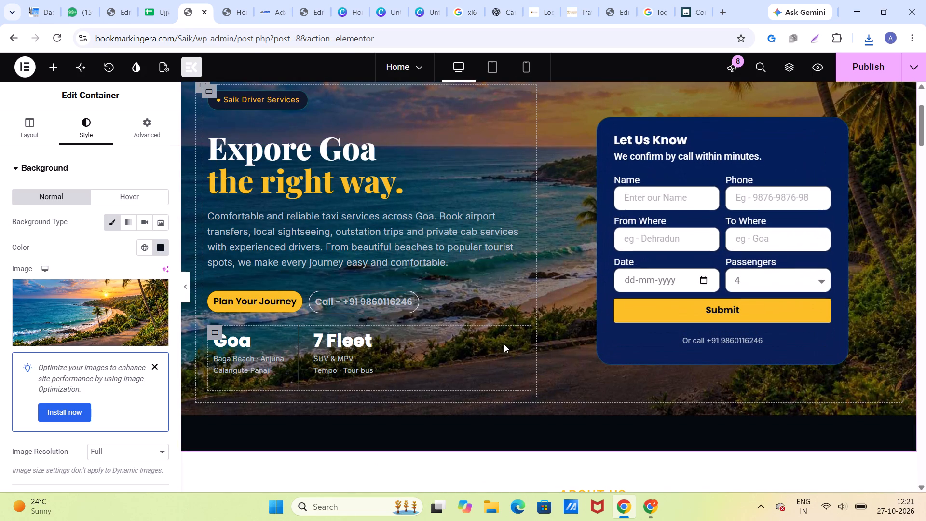
click(876, 66)
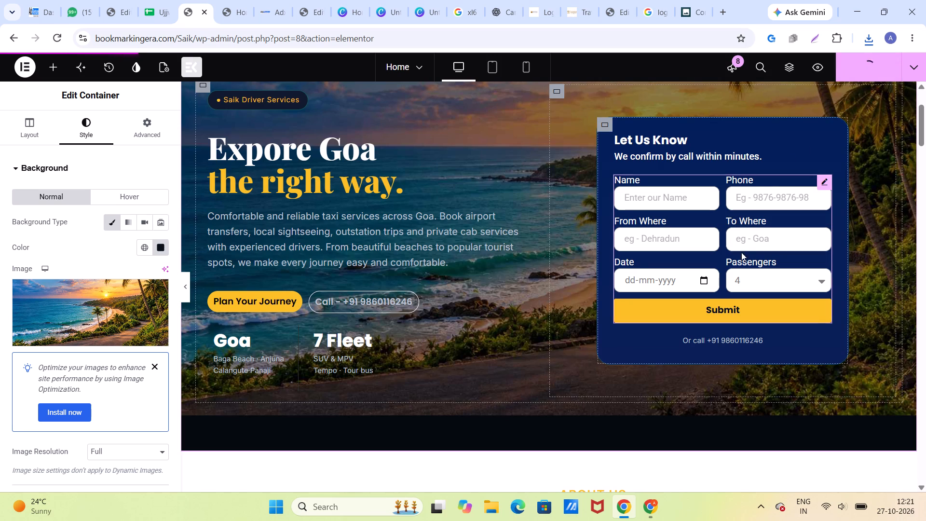
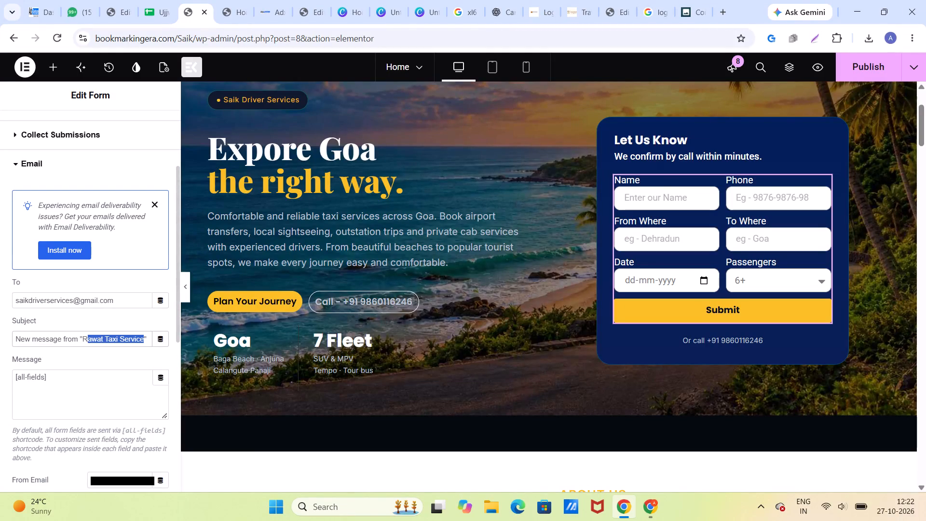
Replace the old business name in the booking form's email subject so it reads New message from "Saik Driver".
drag(85, 331, 85, 336)
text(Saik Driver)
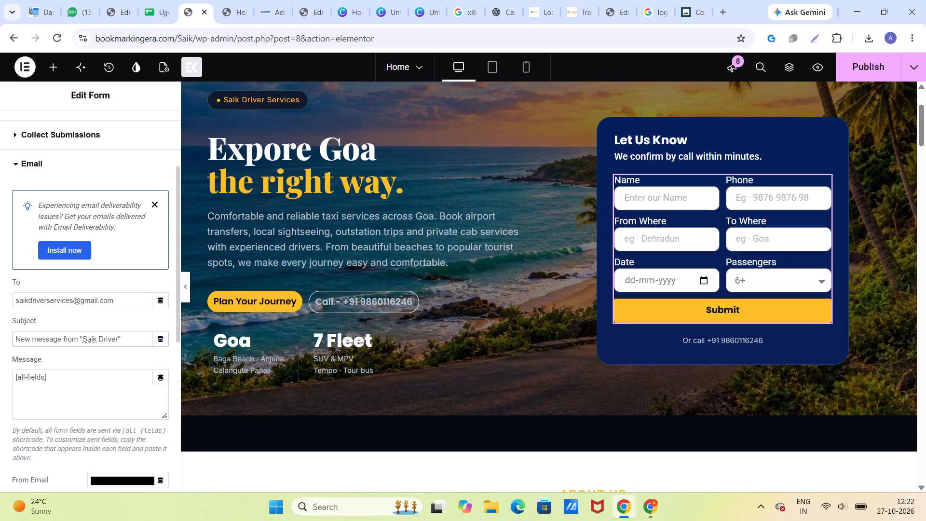
Complete the booking form's email subject so it reads New message from "Saik Driver Services".
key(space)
text(Services)
Replace the form's From Email with the copied Saik Driver Services business email address.
scroll(125, 387, down, 1)
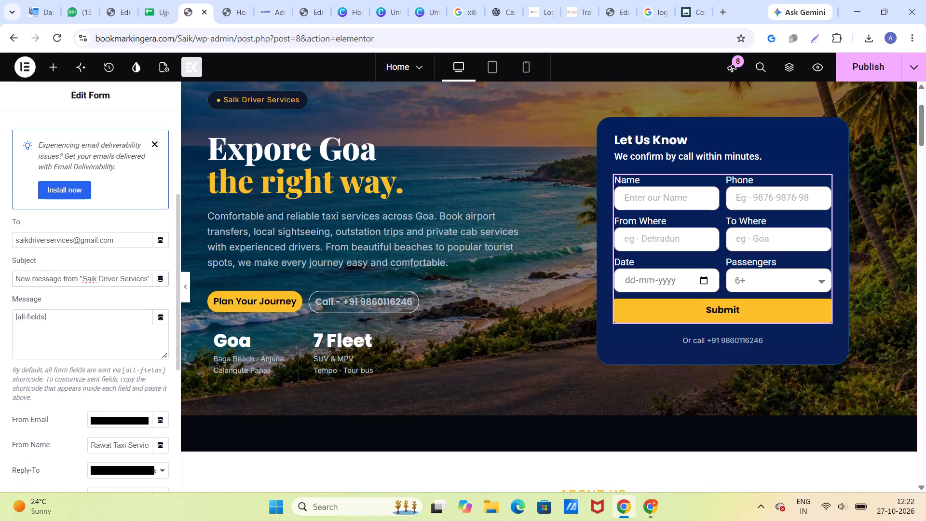
click(128, 419)
key(ctrl+a)
key(BackSpace)
key(ctrl+v)
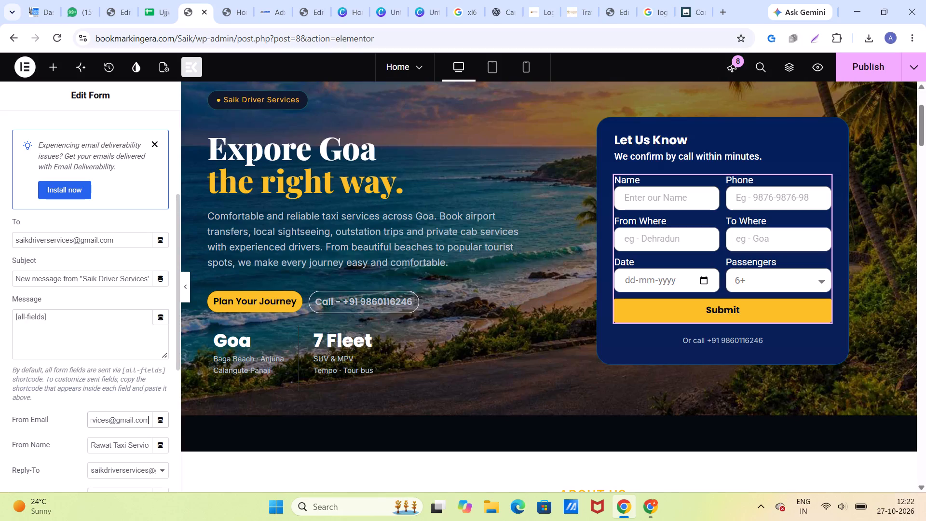
Set the form's From Name to Saik Driver Services.
drag(112, 447, 76, 452)
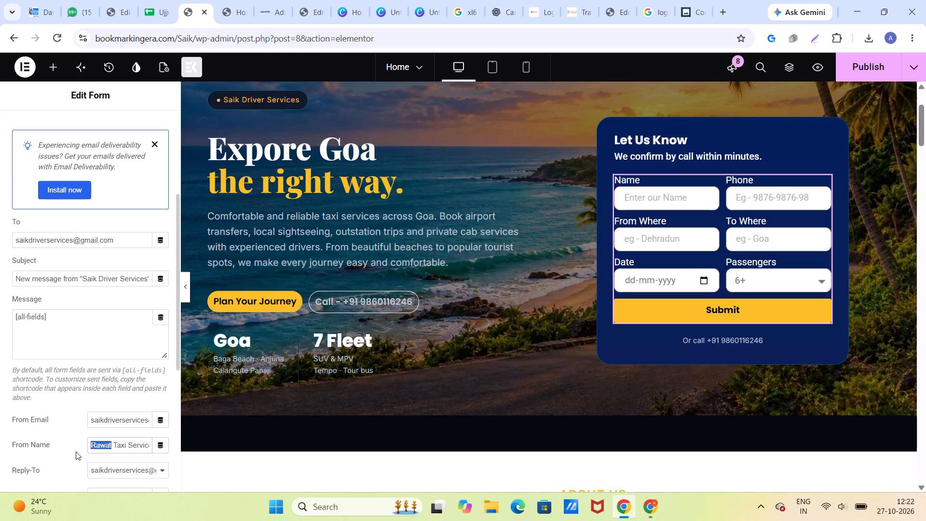
drag(76, 452, 62, 453)
click(144, 445)
key(ctrl+a)
key(BackSpace)
text(Sau)
key(BackSpace)
text(ik Driver Ser)
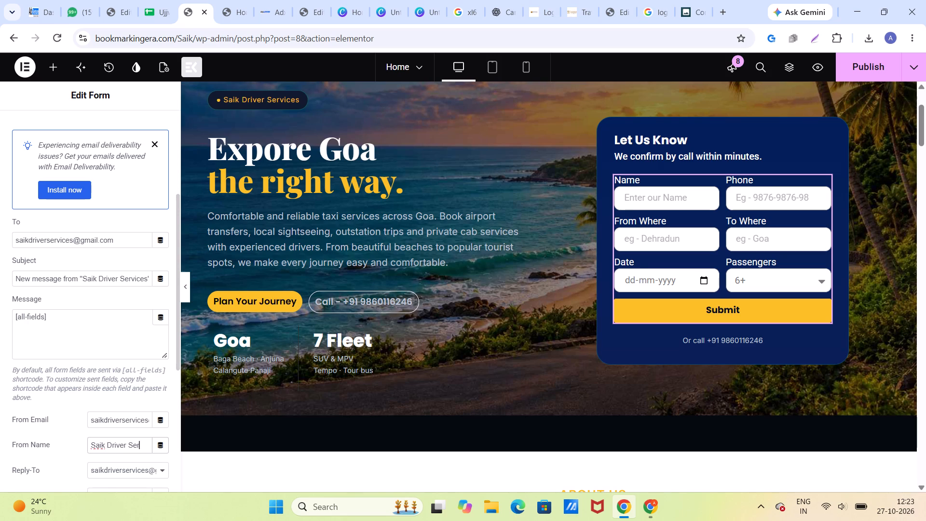
text(vices)
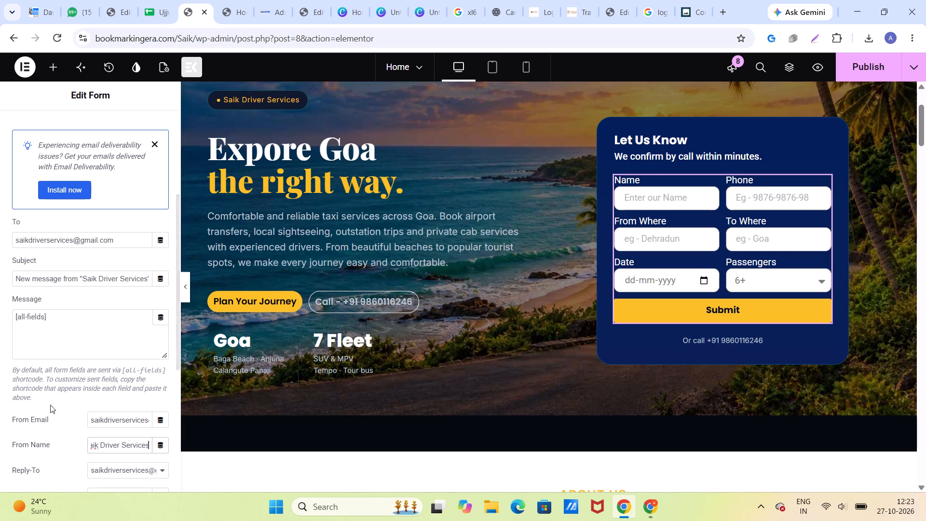
Publish the Home page with the updated form email settings.
scroll(63, 388, down, 1)
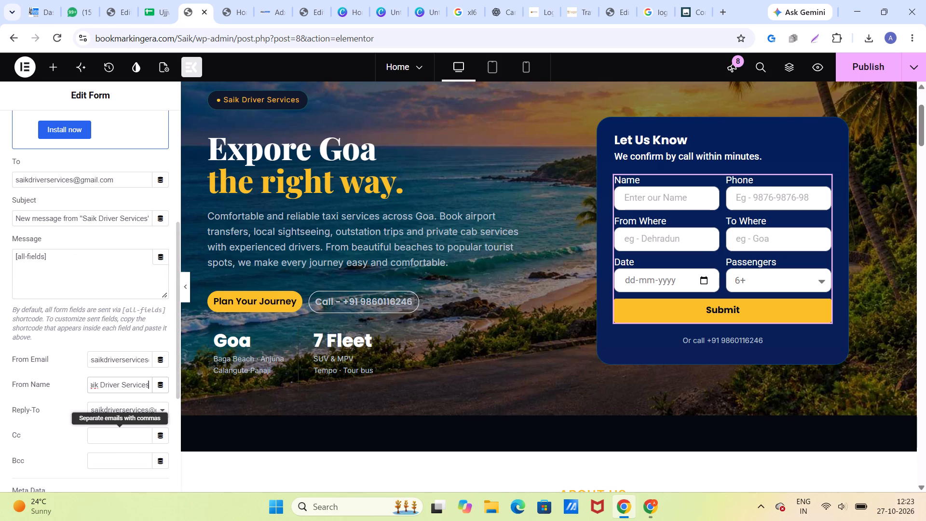
click(869, 69)
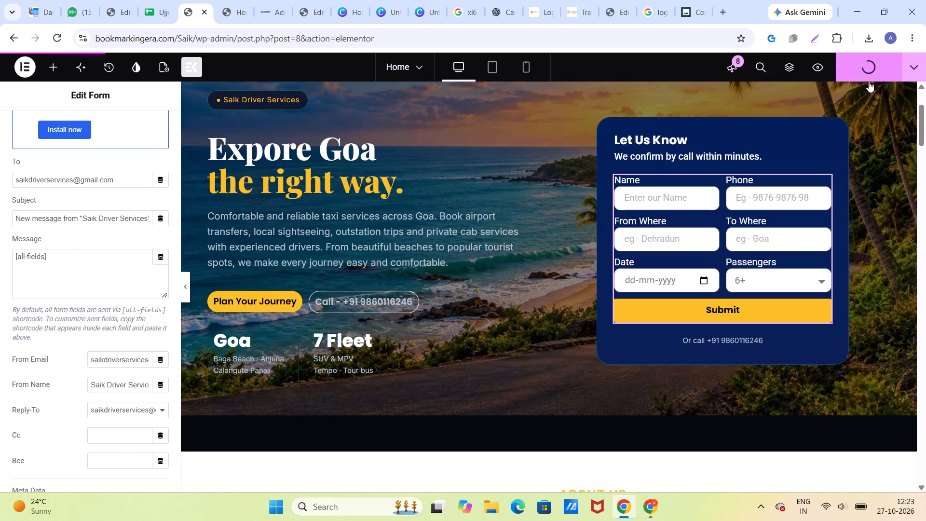
Switch from editing the Home page to editing the Elementor header.
scroll(693, 259, up, 2)
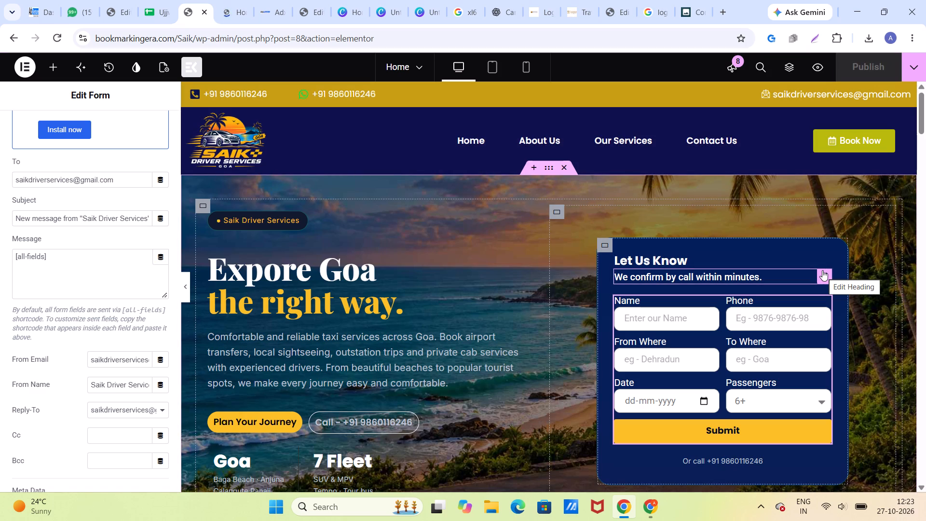
click(480, 126)
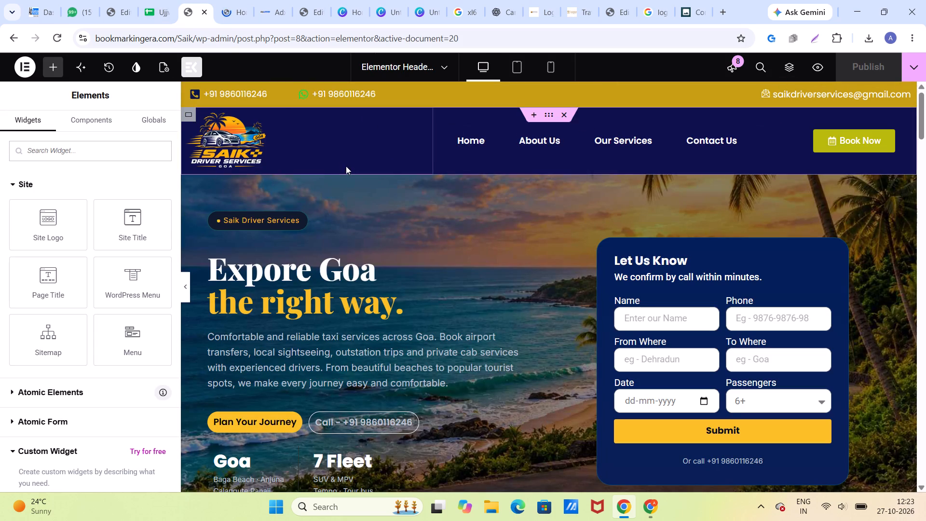
Preview the page with its header in a new browser tab.
click(819, 65)
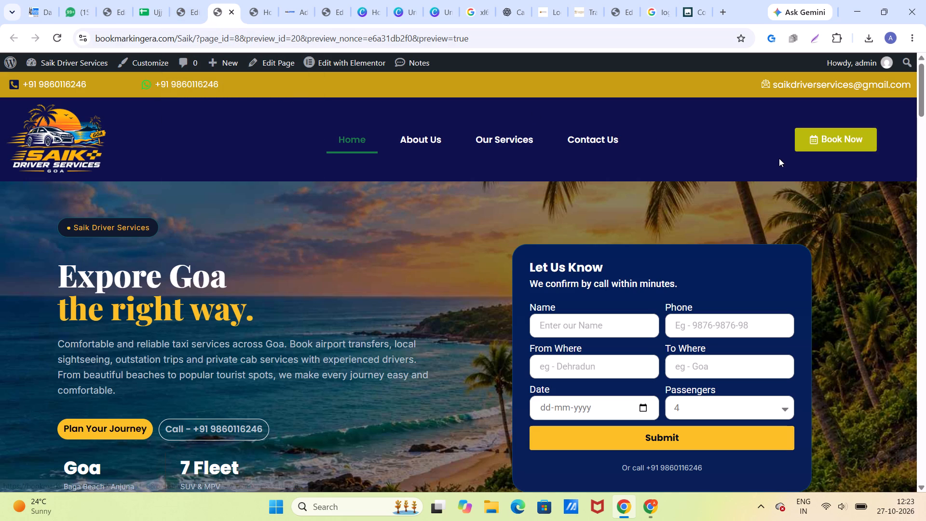
Back in the header editor, check the email item's text typography and set the WhatsApp number's text size to match at 15 px.
click(186, 13)
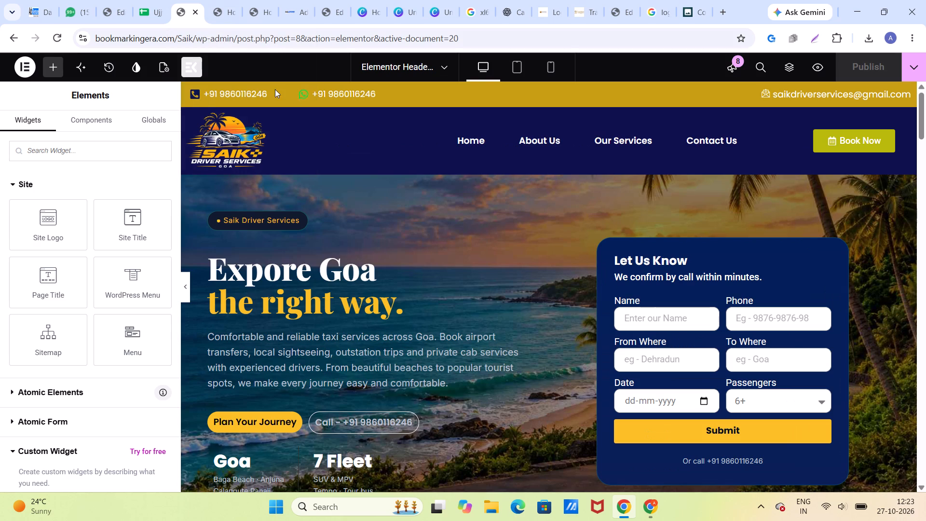
click(801, 97)
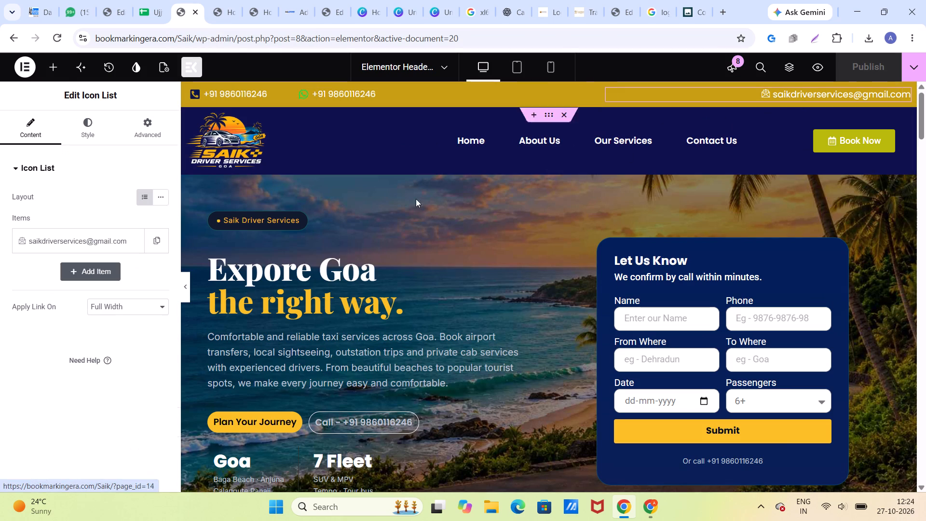
click(87, 138)
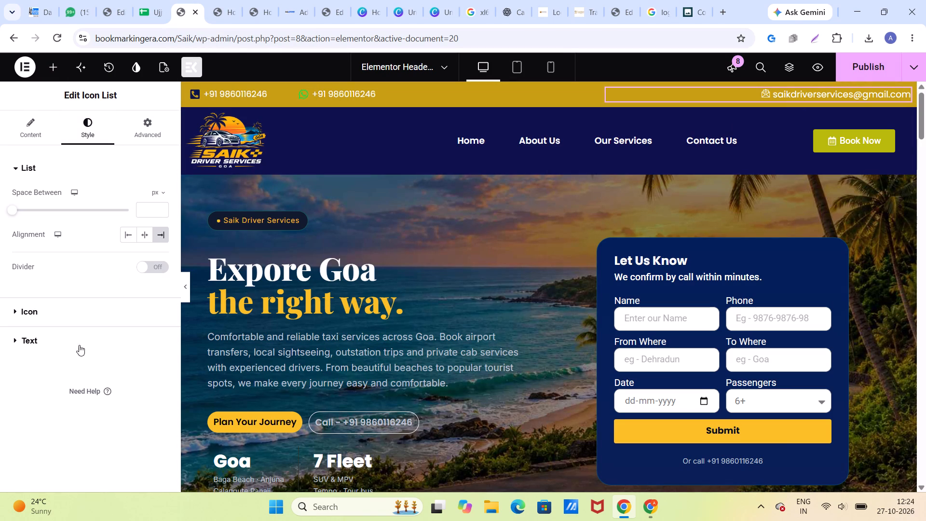
click(74, 339)
click(160, 259)
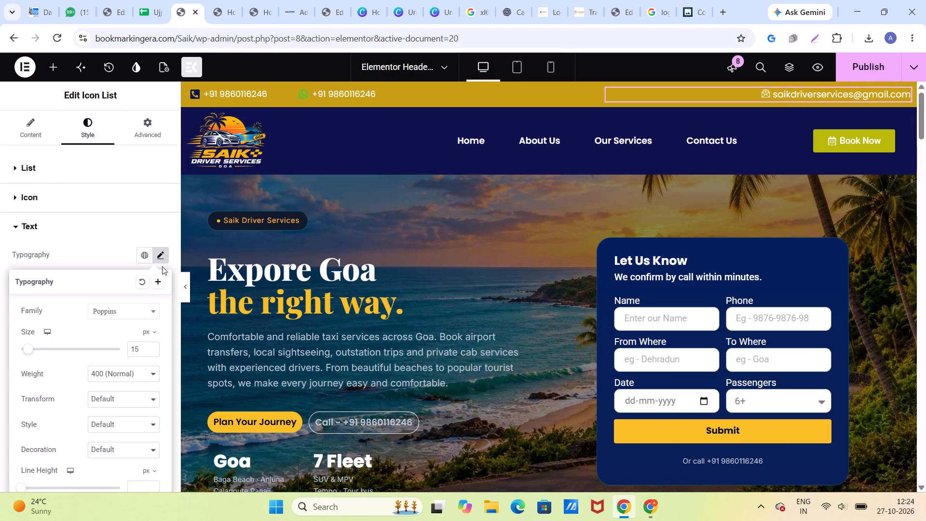
click(339, 91)
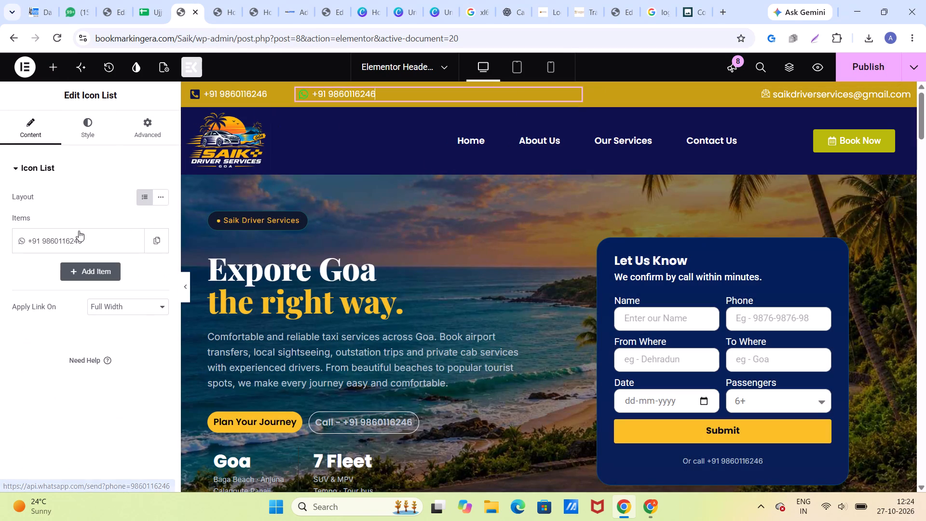
click(74, 241)
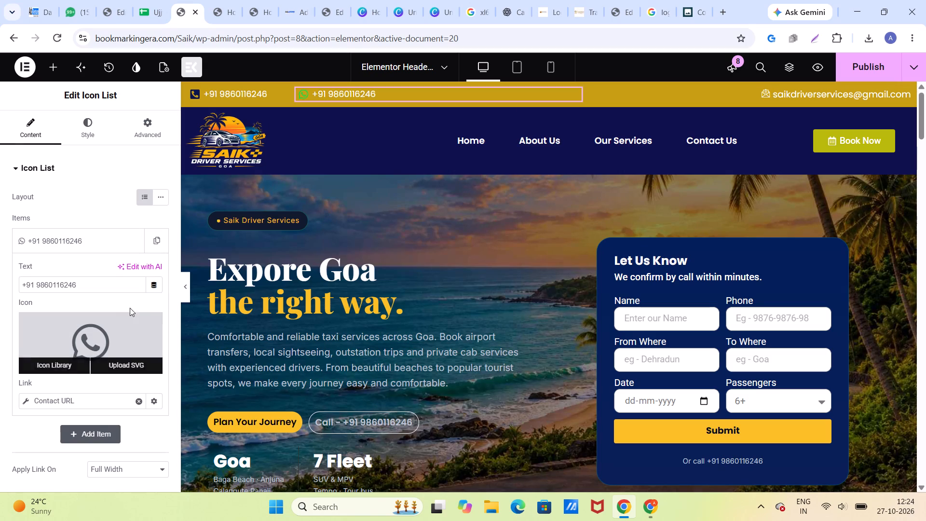
scroll(124, 308, down, 2)
scroll(114, 329, up, 3)
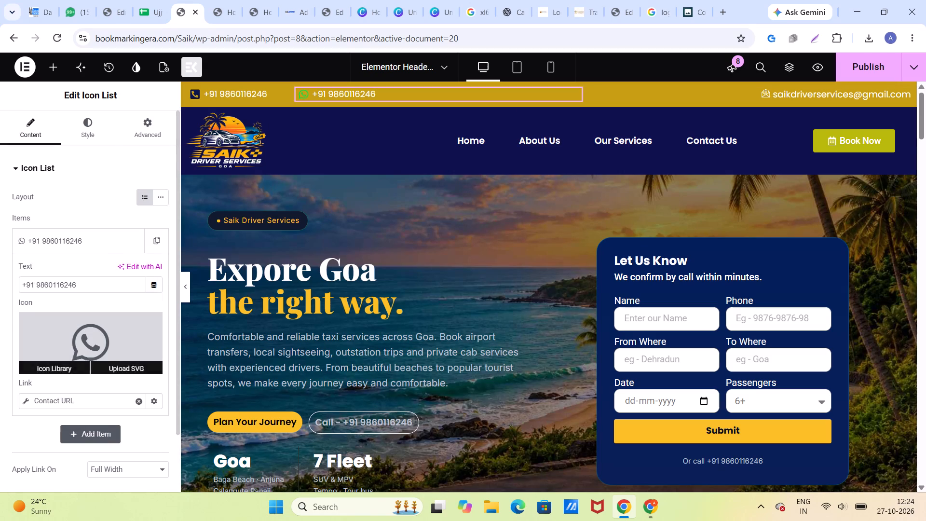
click(86, 134)
click(111, 337)
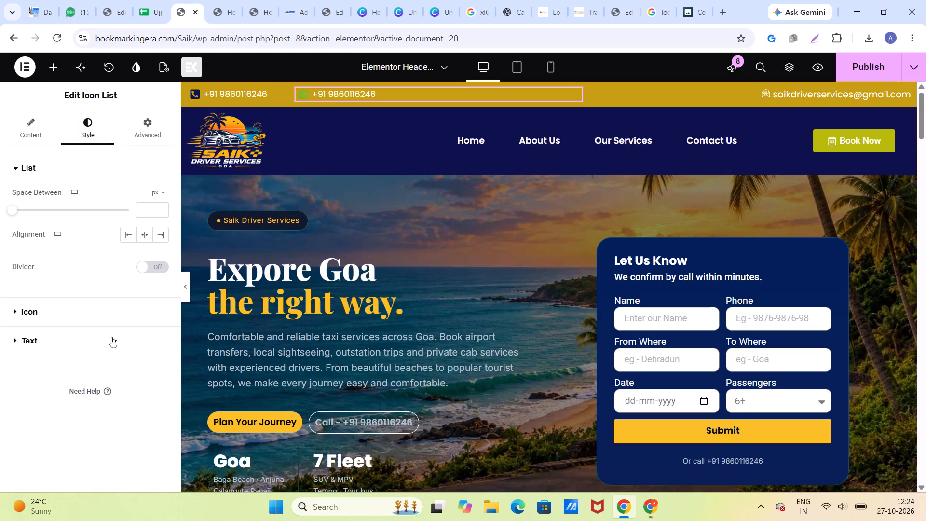
click(160, 254)
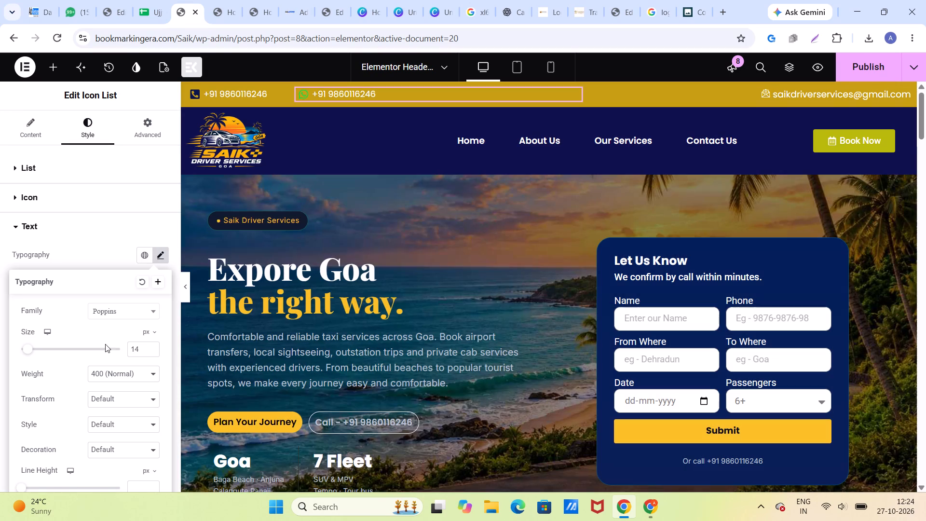
click(150, 349)
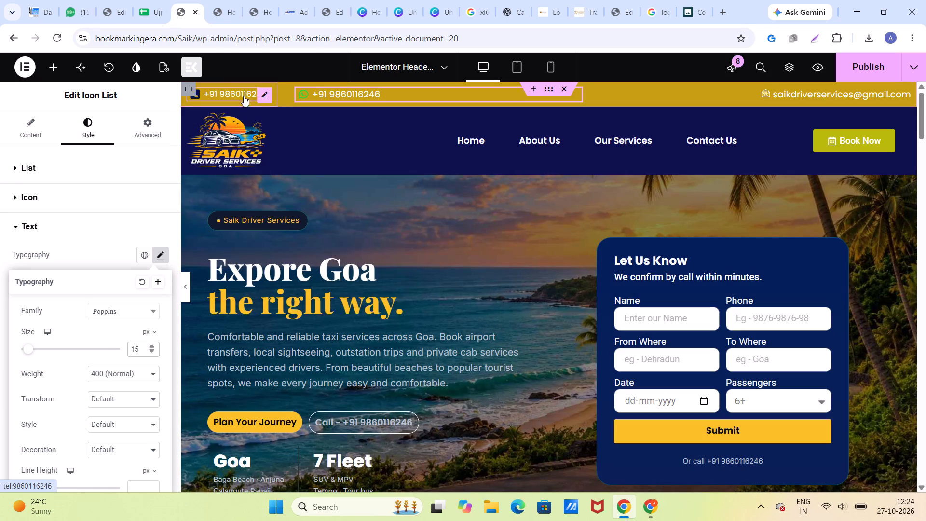
Set the header phone number's text size to 15 px and widen its item so the number fits on one line.
click(244, 96)
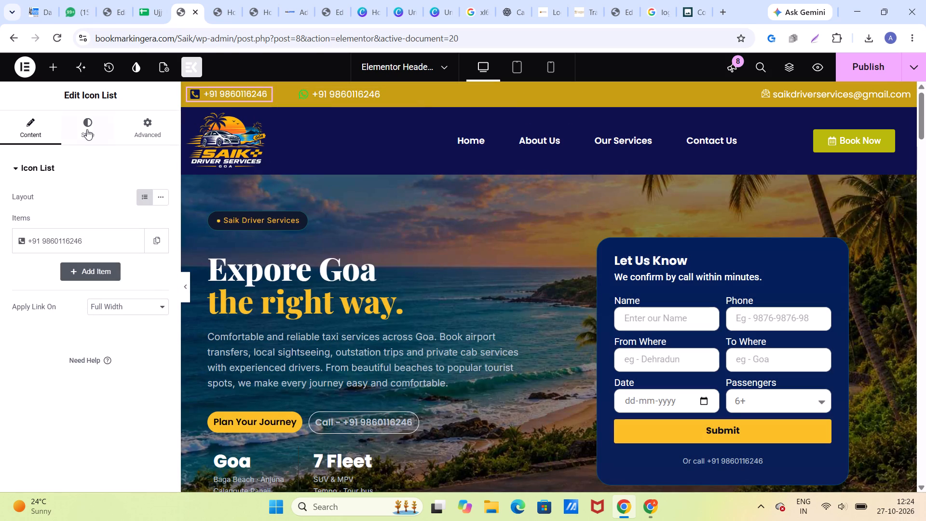
click(87, 128)
click(61, 342)
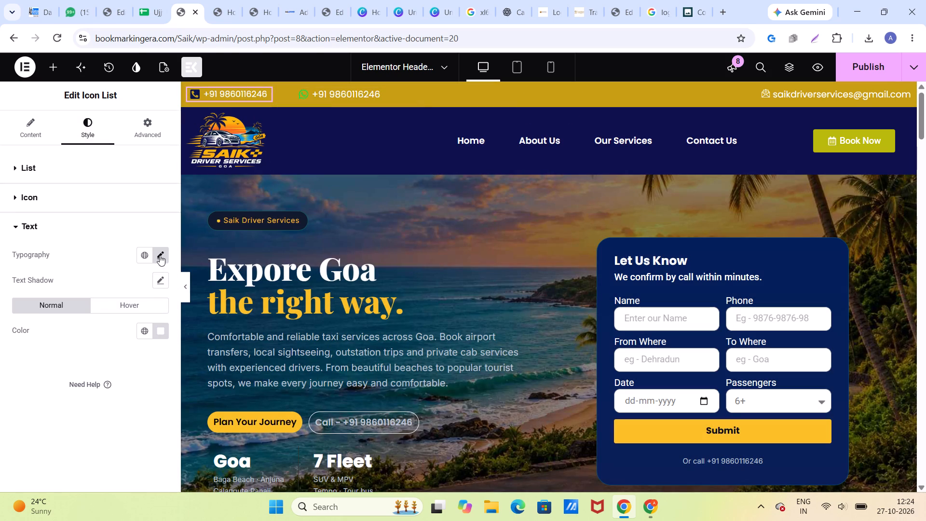
click(160, 255)
click(151, 345)
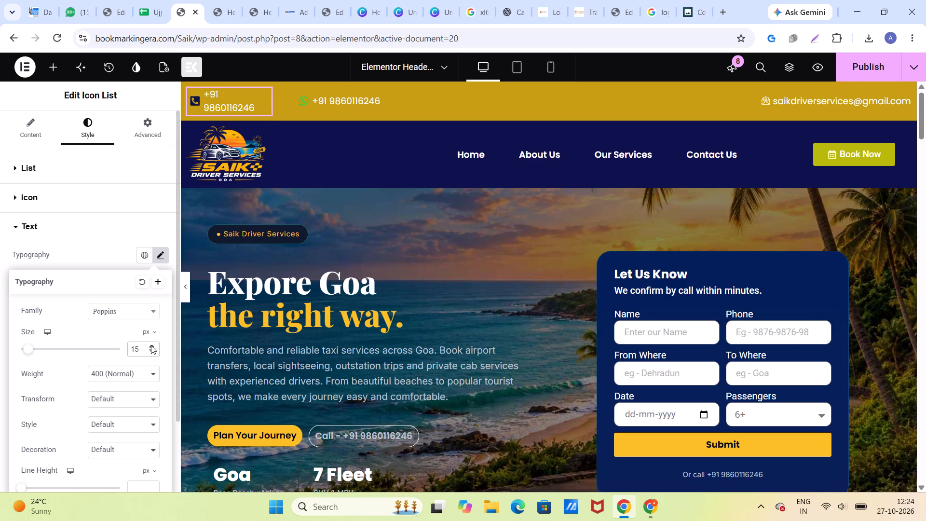
drag(274, 105, 282, 107)
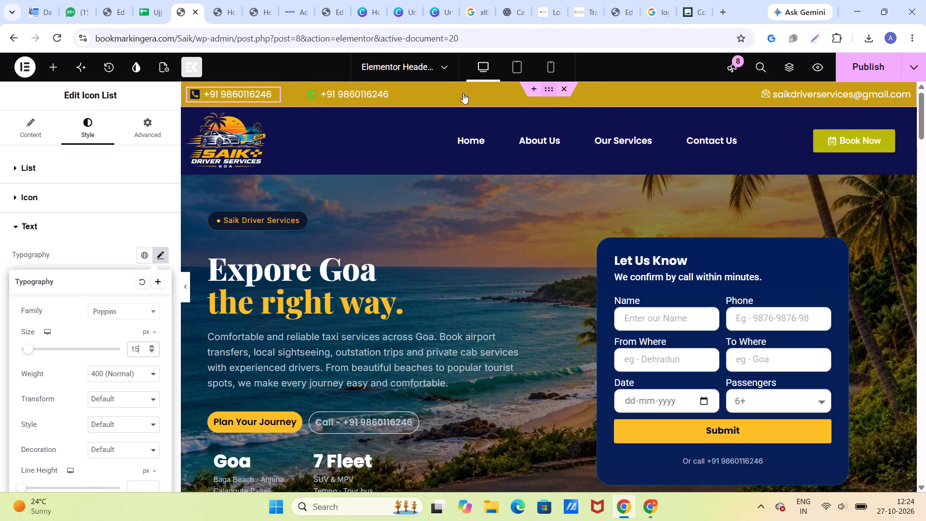
Unlink the padding values of the container holding the WhatsApp number.
click(302, 86)
click(150, 132)
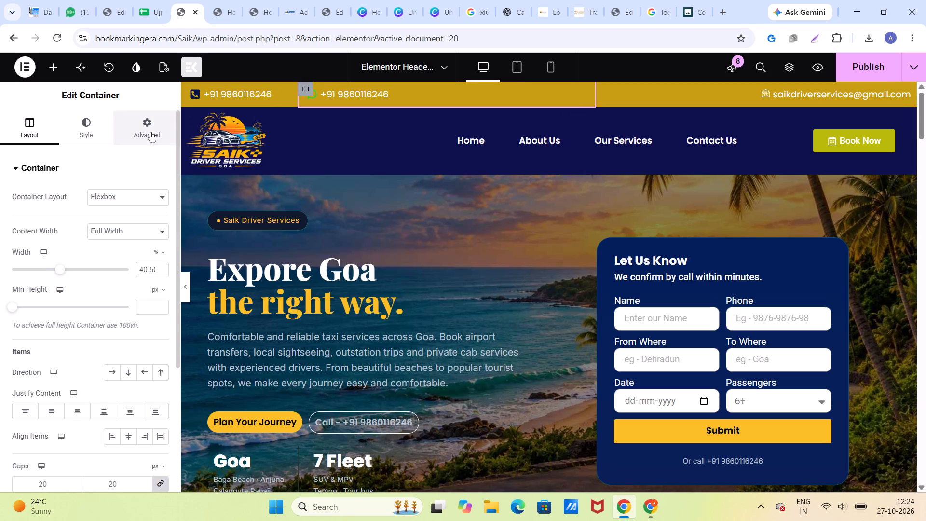
click(156, 254)
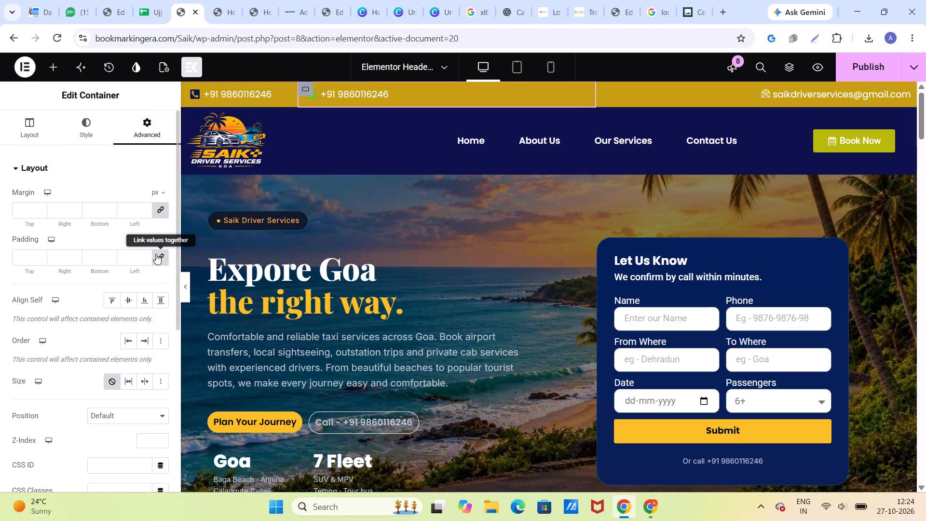
Unlink the padding values of the header phone number's icon list, leaving all four sides at 0 px.
click(221, 92)
click(159, 132)
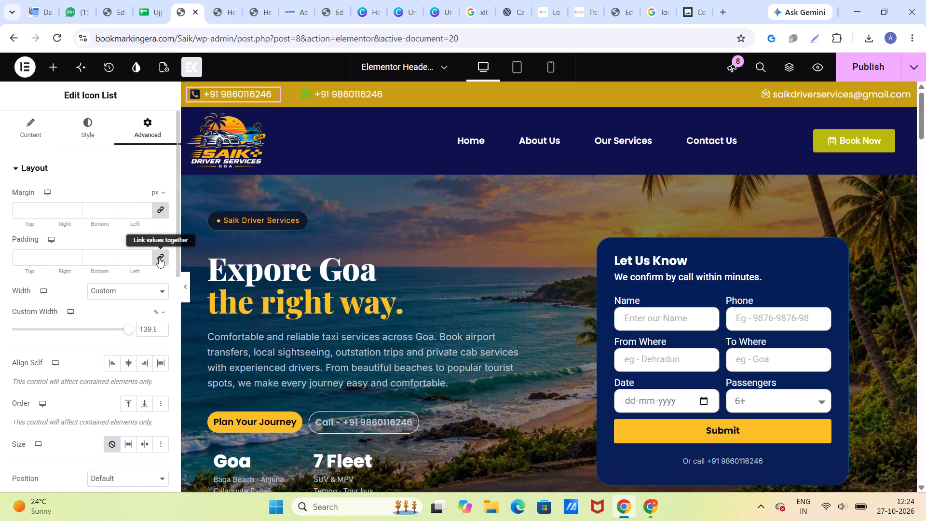
click(159, 257)
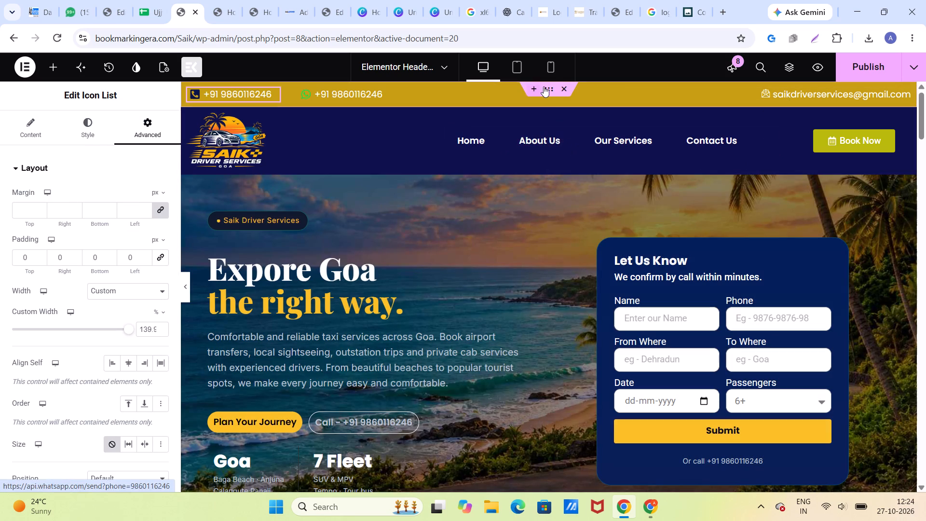
Open the advanced layout settings of the header's gold contact bar container and publish the adjusted header.
click(545, 86)
click(144, 133)
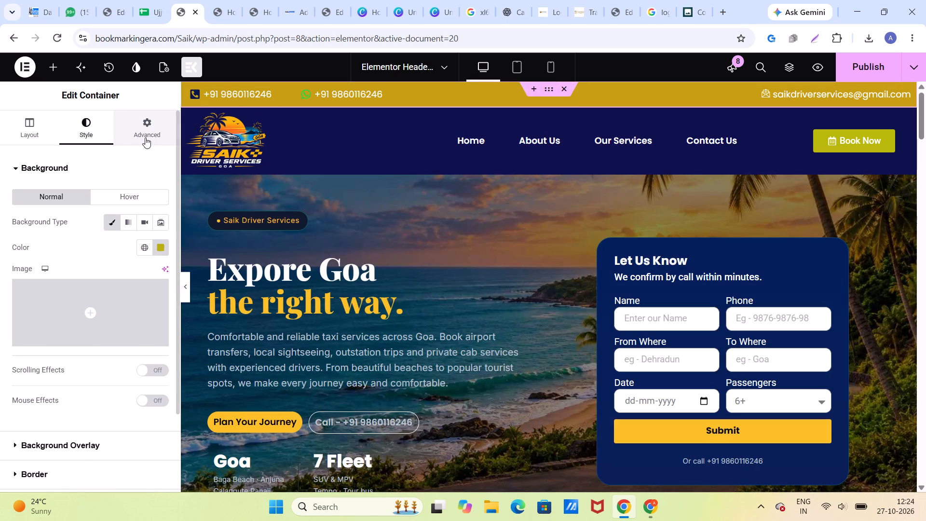
click(870, 67)
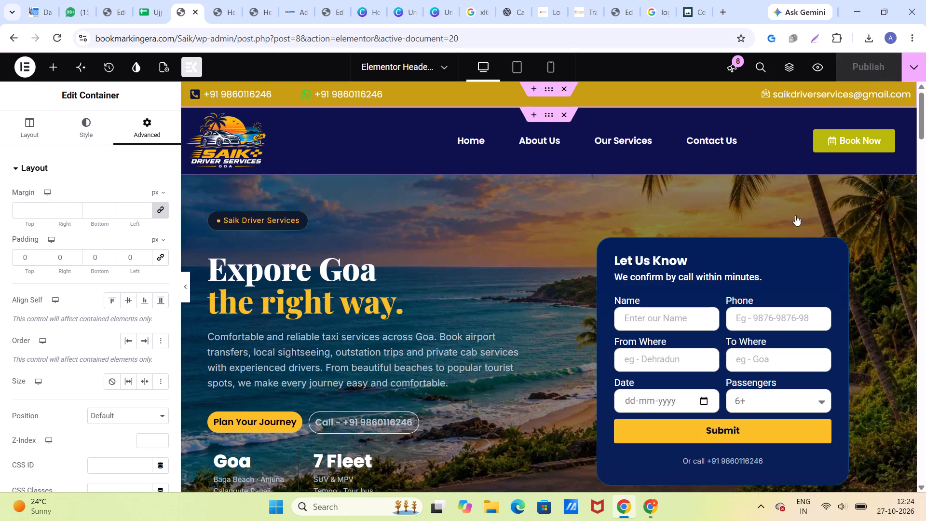
Preview the published changes and check the header, hero section and booking form on the Home page.
click(816, 67)
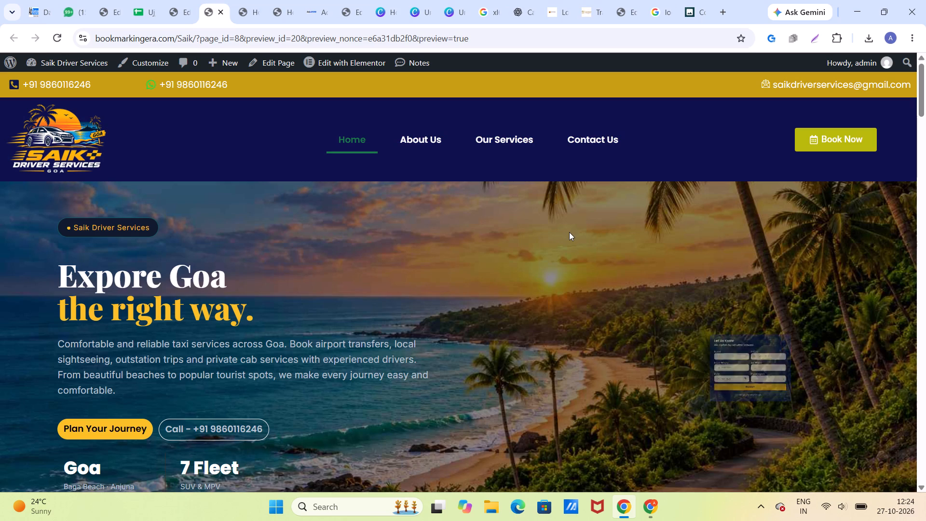
scroll(569, 232, down, 1)
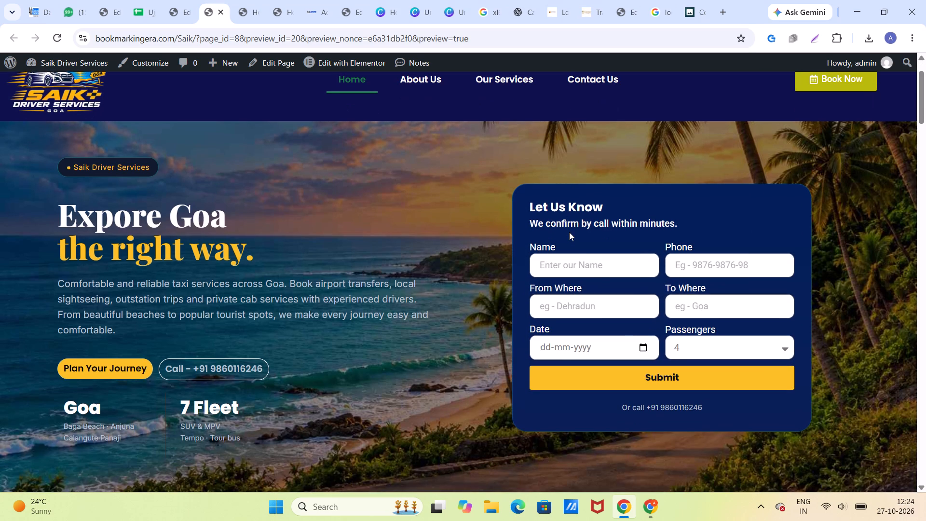
scroll(569, 232, up, 1)
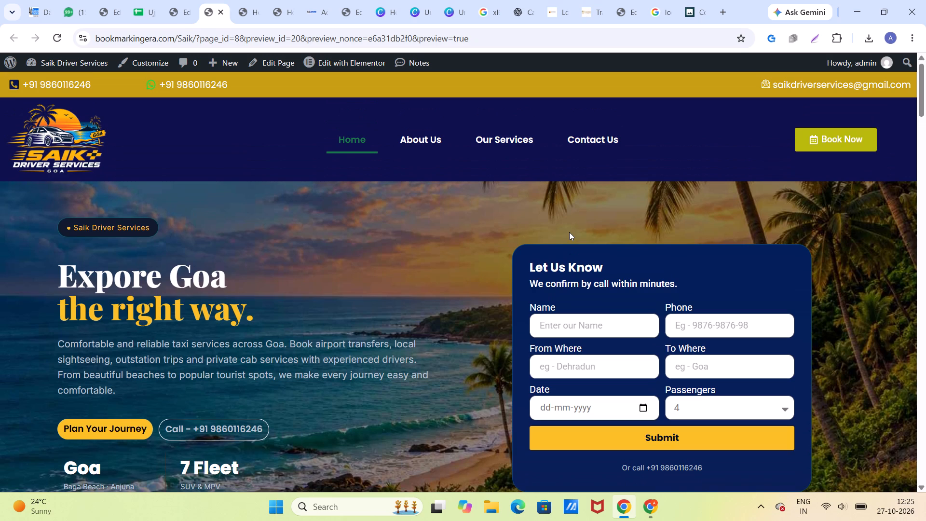
Capture a rectangular screenshot of the previewed Home page, starting from the top of its contact bar.
key(Print)
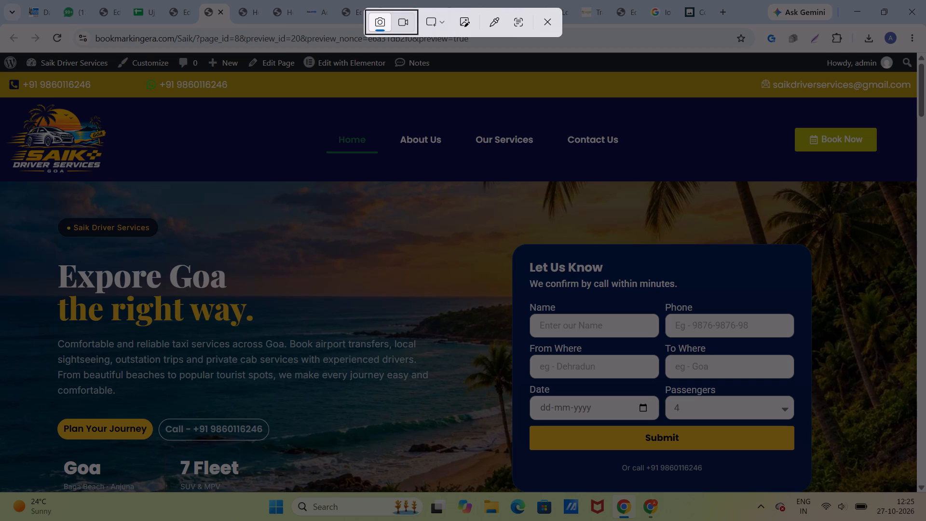
drag(0, 72, 453, 279)
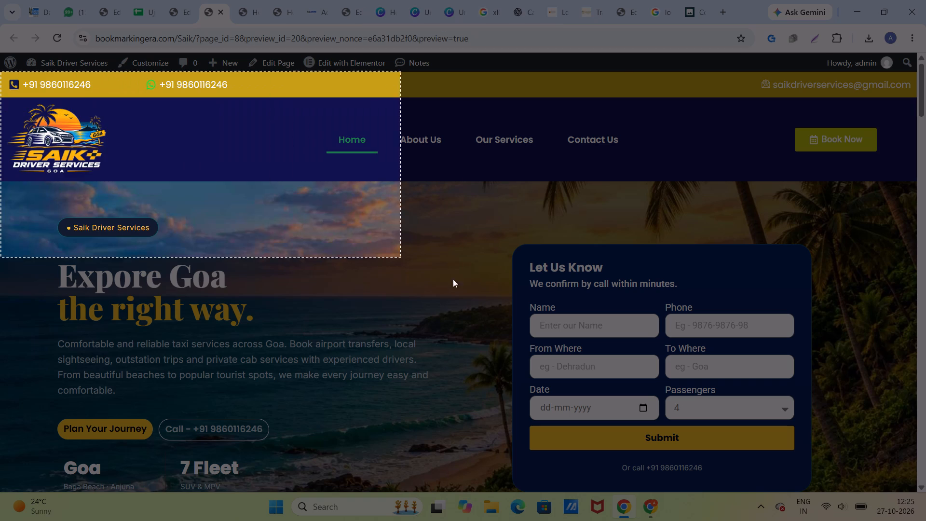
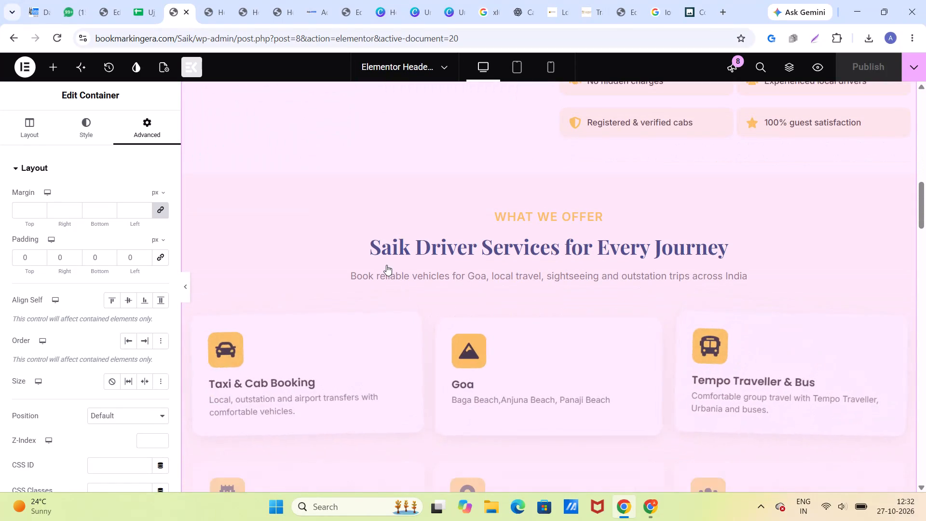
Review the Home page sections from the services cards through the fleet to the testimonials, and preview the page in a new tab.
scroll(386, 265, down, 2)
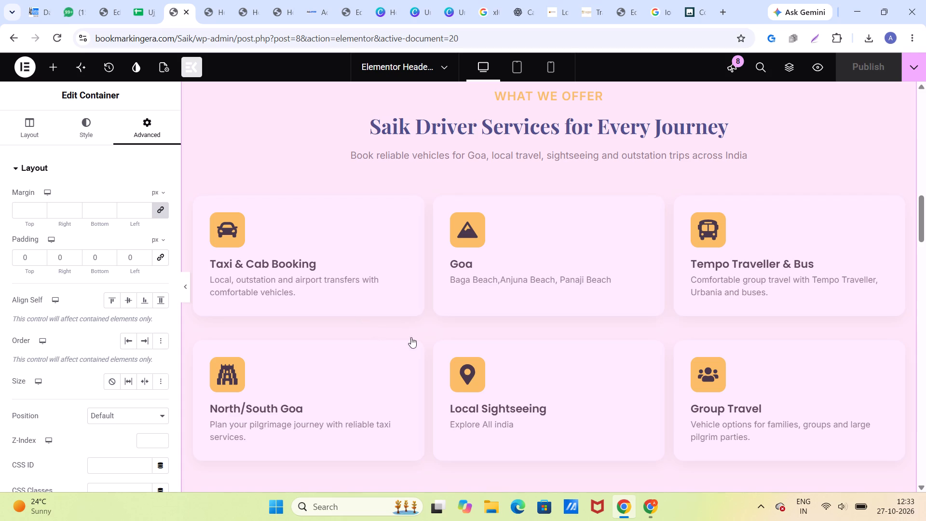
scroll(429, 365, down, 3)
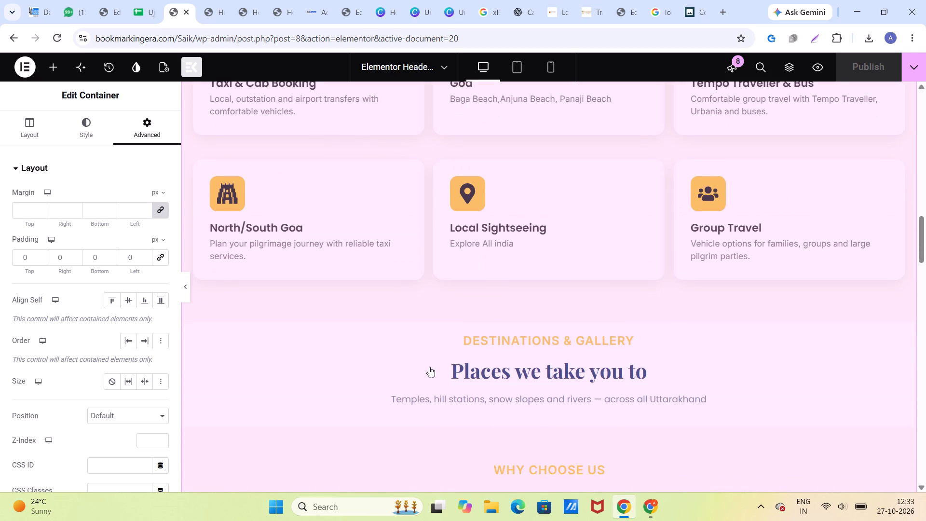
scroll(453, 366, down, 3)
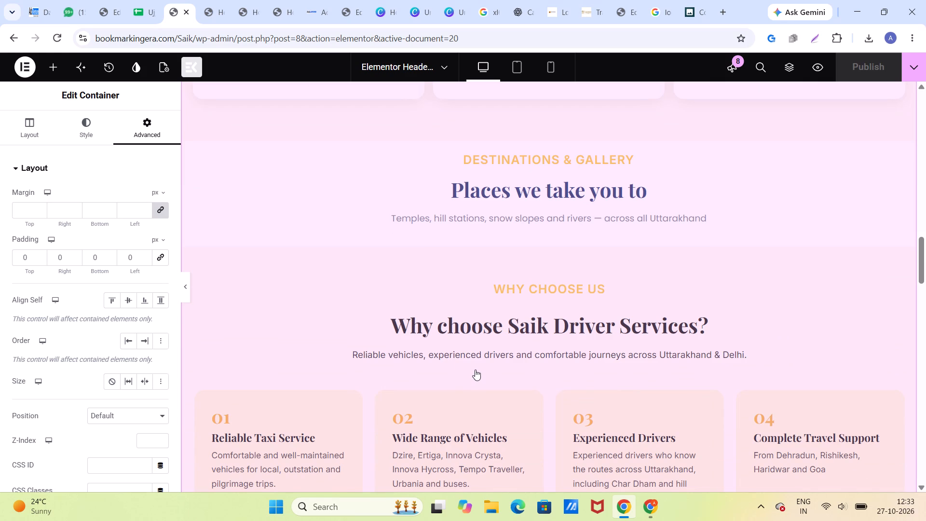
scroll(474, 373, down, 3)
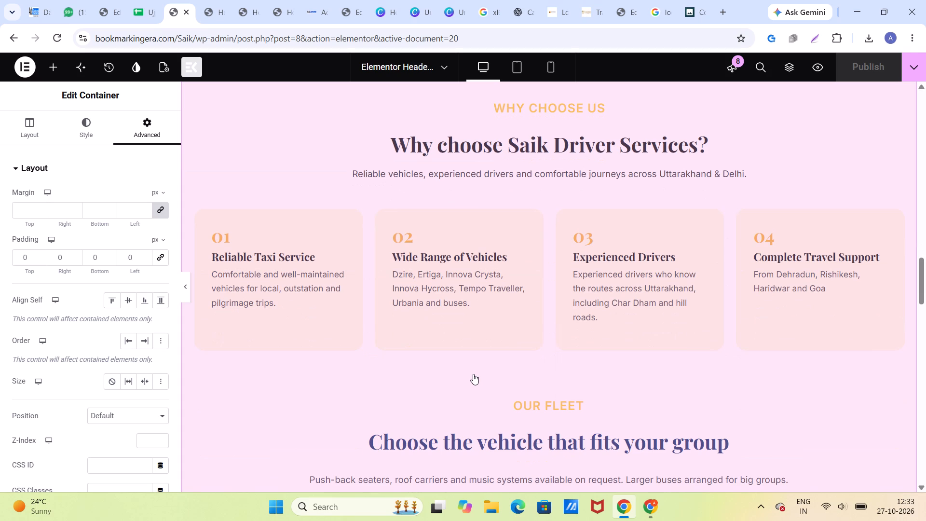
scroll(473, 374, down, 12)
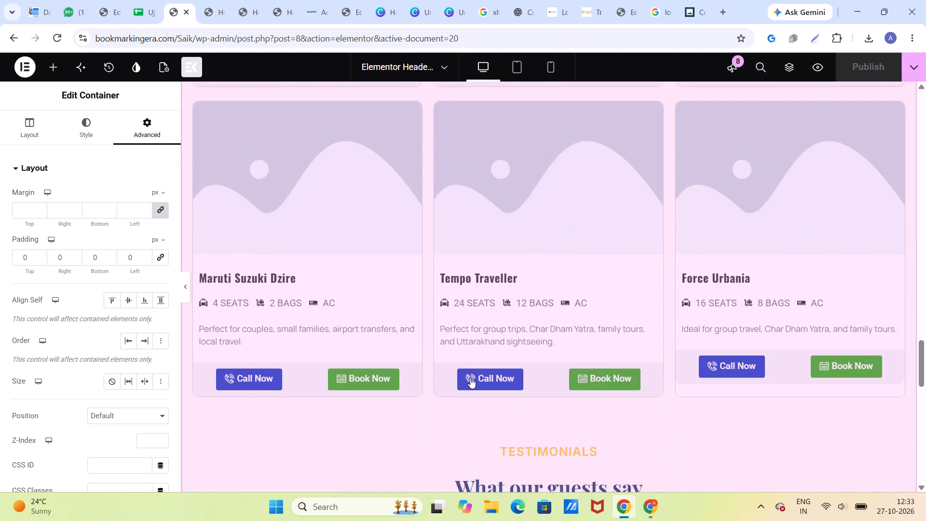
scroll(470, 378, down, 4)
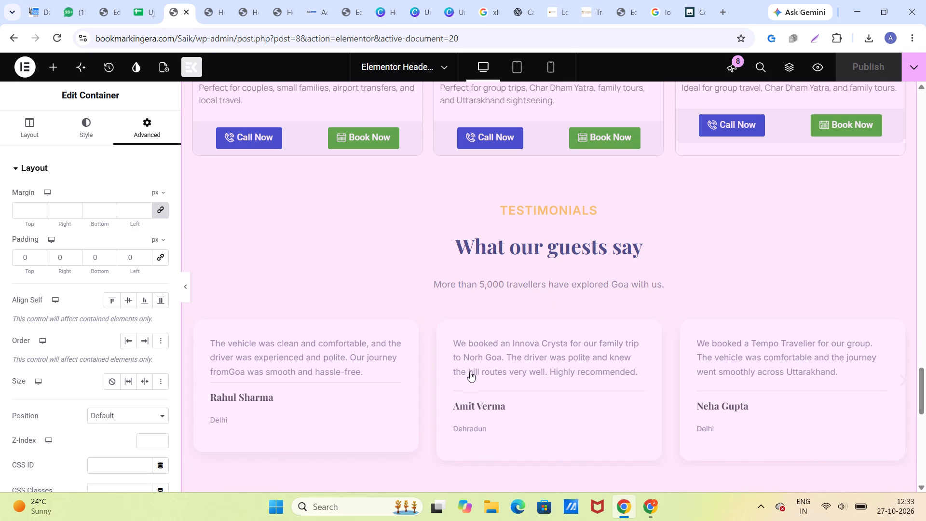
scroll(466, 341, up, 8)
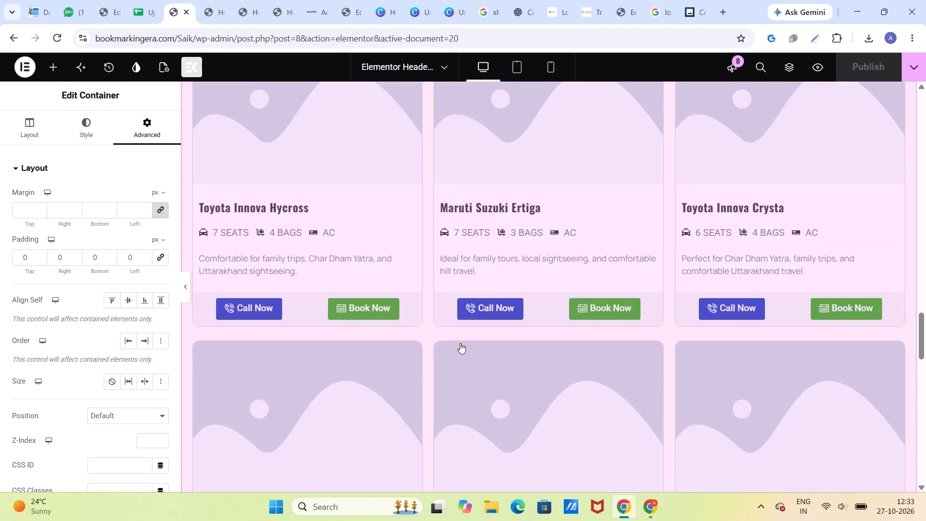
scroll(460, 343, up, 20)
scroll(460, 343, up, 5)
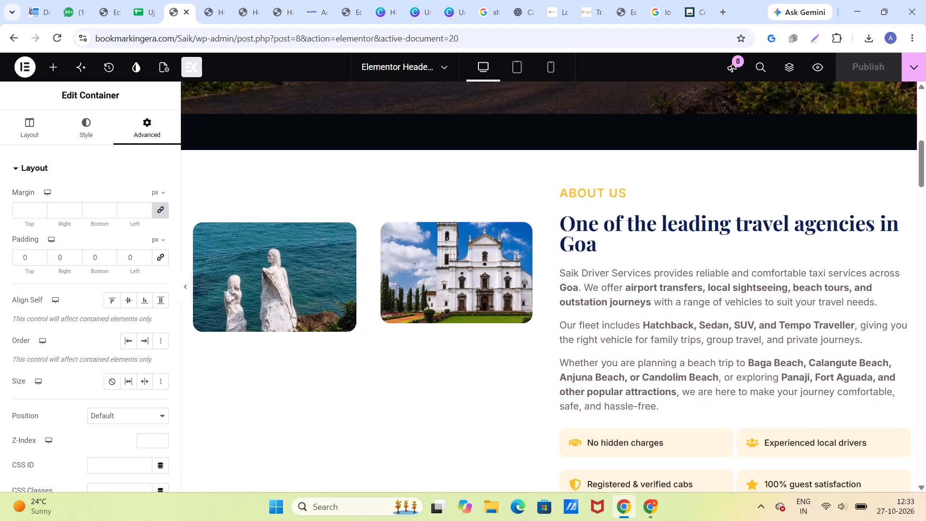
click(814, 69)
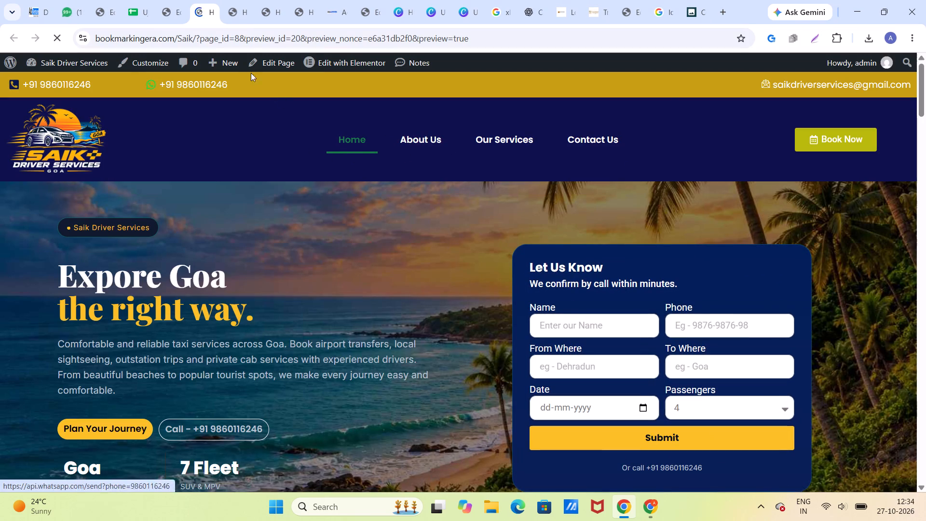
Back in the editor, darken the WhatsApp icon beside the contact bar's second phone number to dark green #054B1A.
click(177, 15)
scroll(420, 134, up, 13)
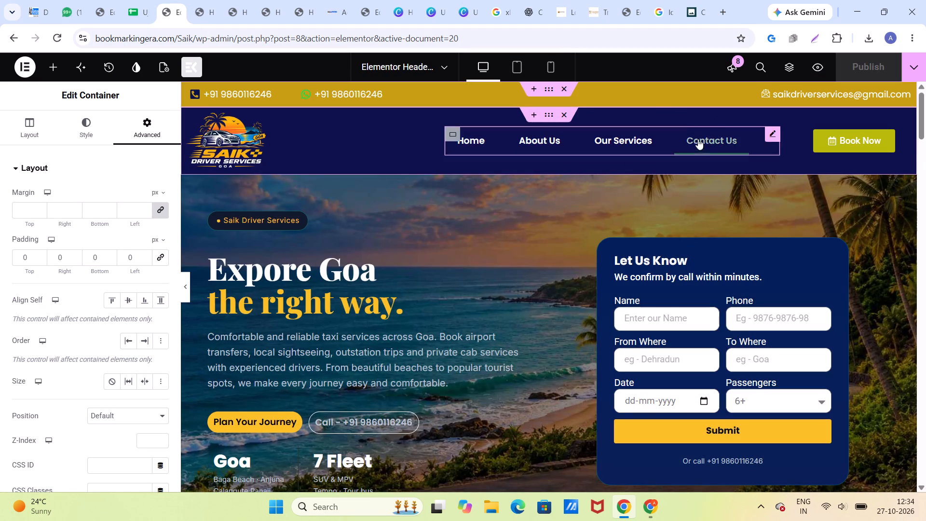
click(330, 95)
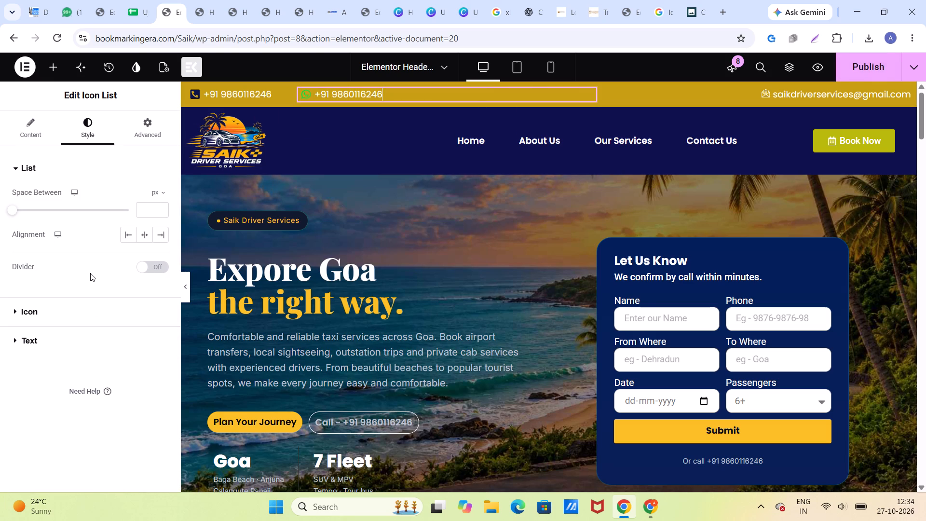
click(70, 316)
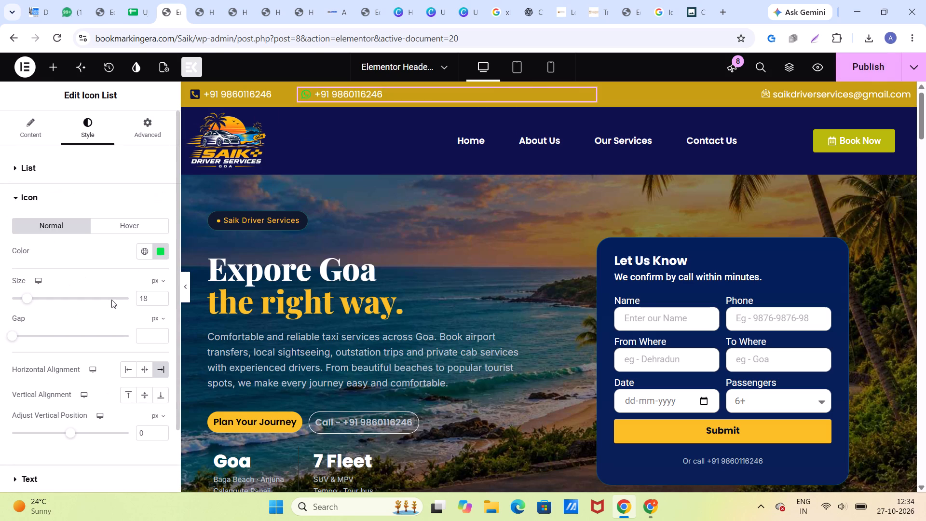
click(159, 254)
drag(188, 374, 199, 370)
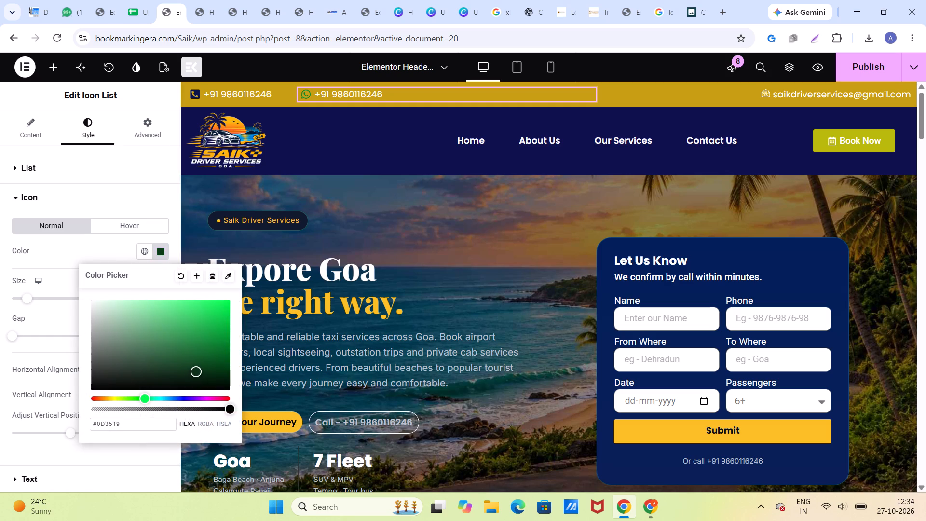
drag(199, 370, 212, 369)
drag(212, 369, 221, 364)
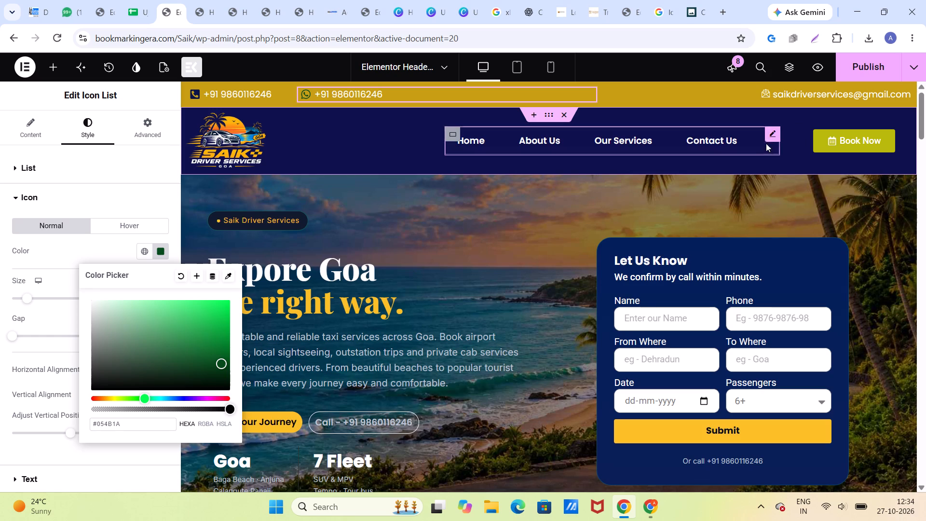
Change the hover text colour of the header's WordPress navigation menu to a bright yellow.
click(771, 138)
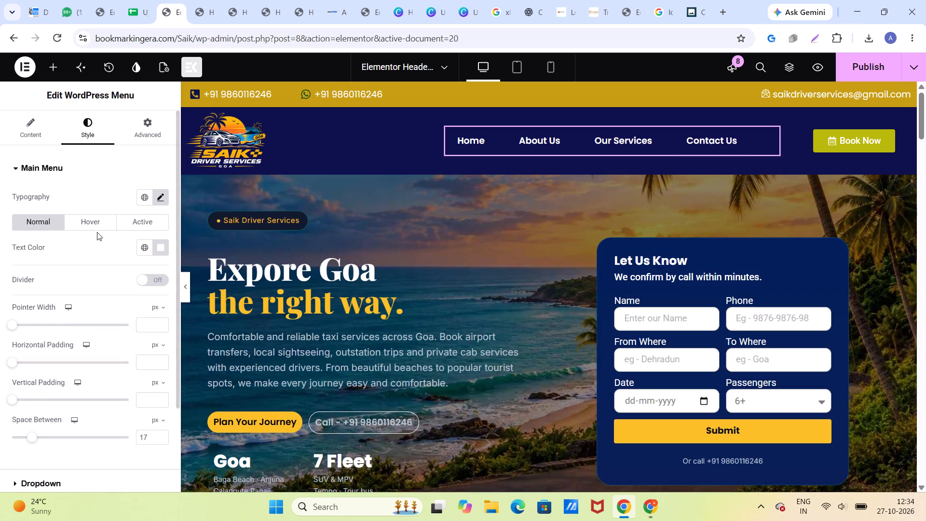
click(92, 226)
click(161, 248)
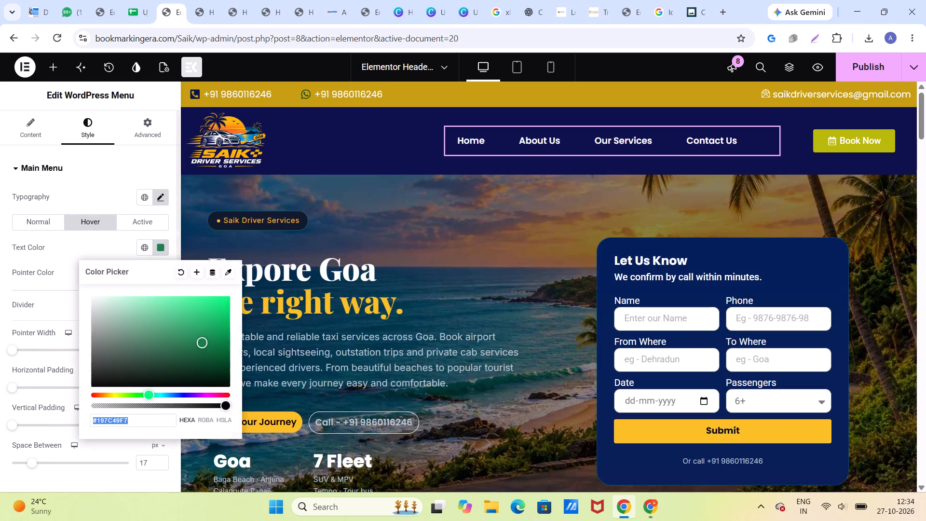
drag(145, 396, 118, 398)
drag(177, 352, 180, 352)
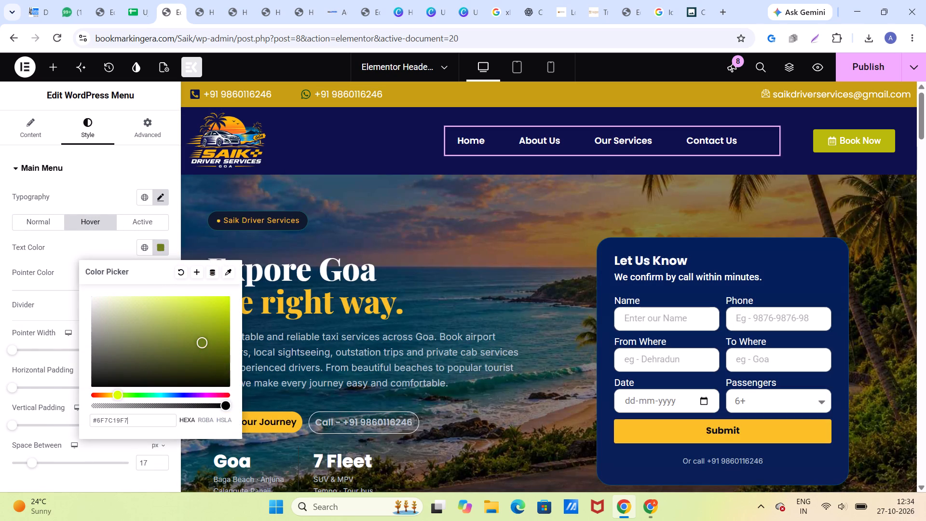
drag(180, 352, 204, 326)
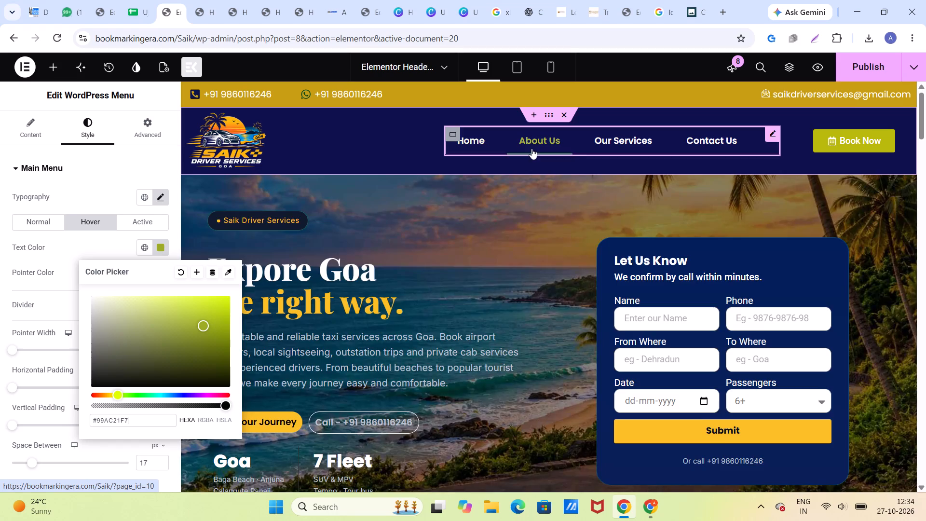
click(119, 396)
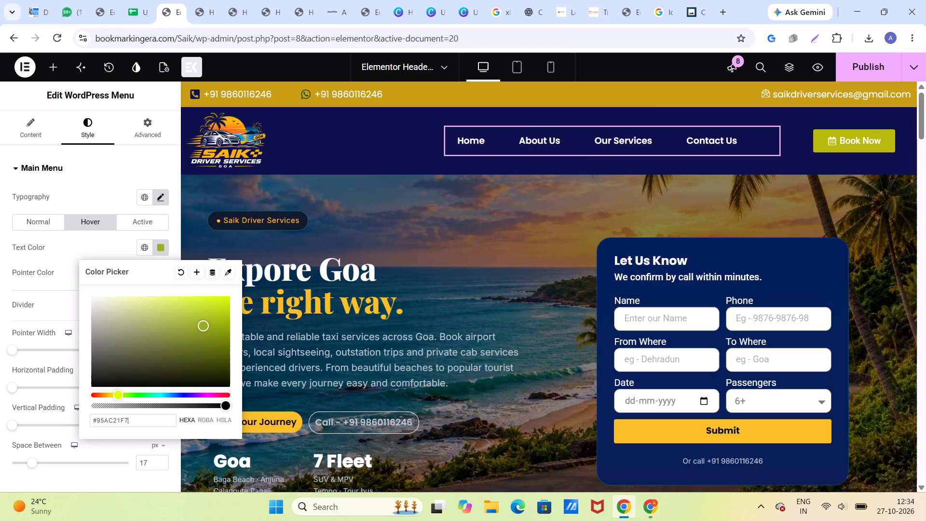
drag(169, 340, 218, 313)
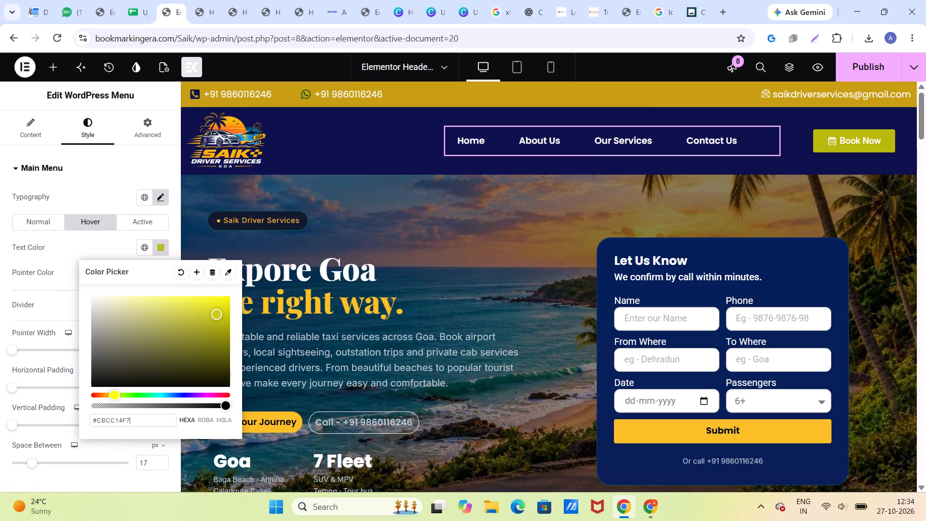
drag(218, 313, 218, 311)
click(111, 250)
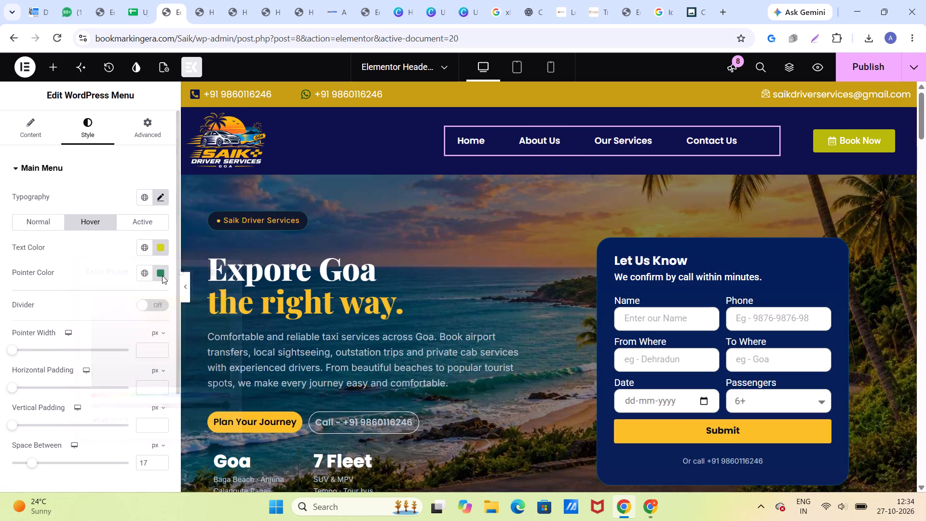
Set the navigation menu's hover pointer colour to yellow-green #CDE02CF7 and publish the header.
click(158, 271)
click(148, 422)
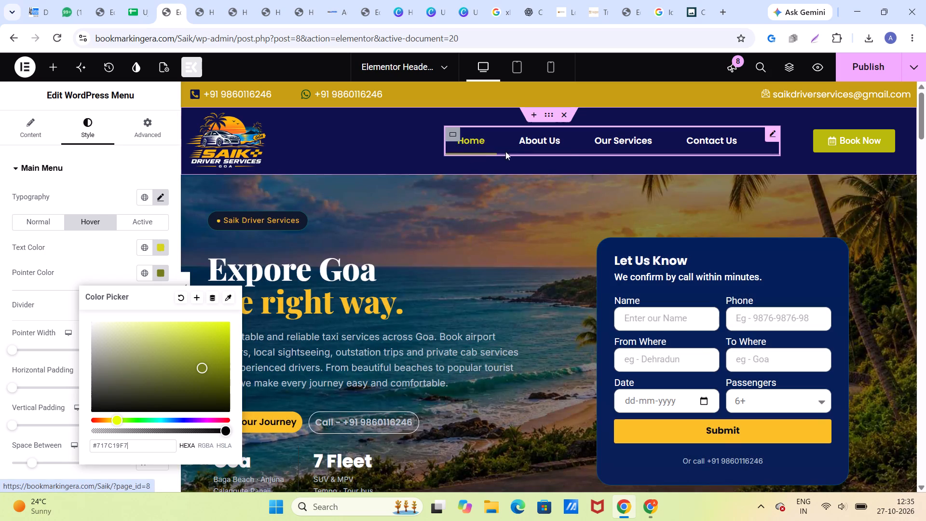
drag(201, 372, 203, 332)
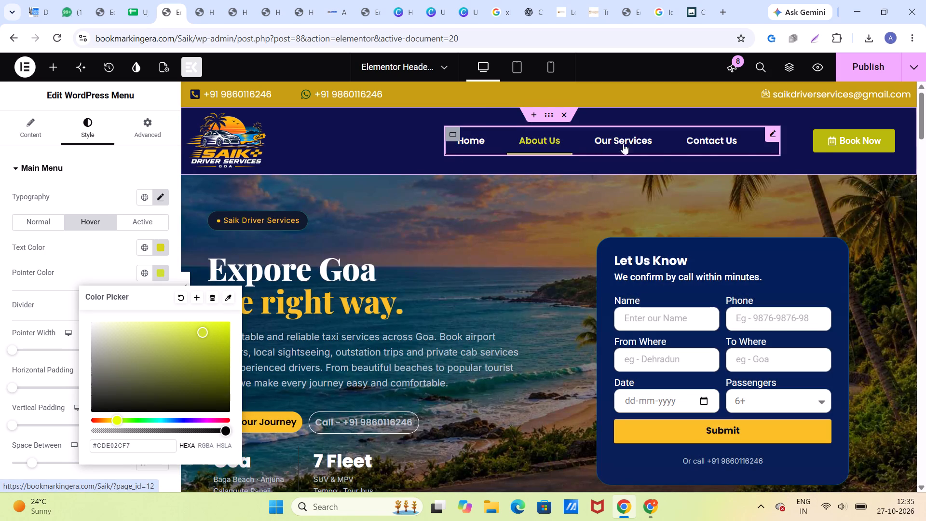
click(85, 169)
click(864, 62)
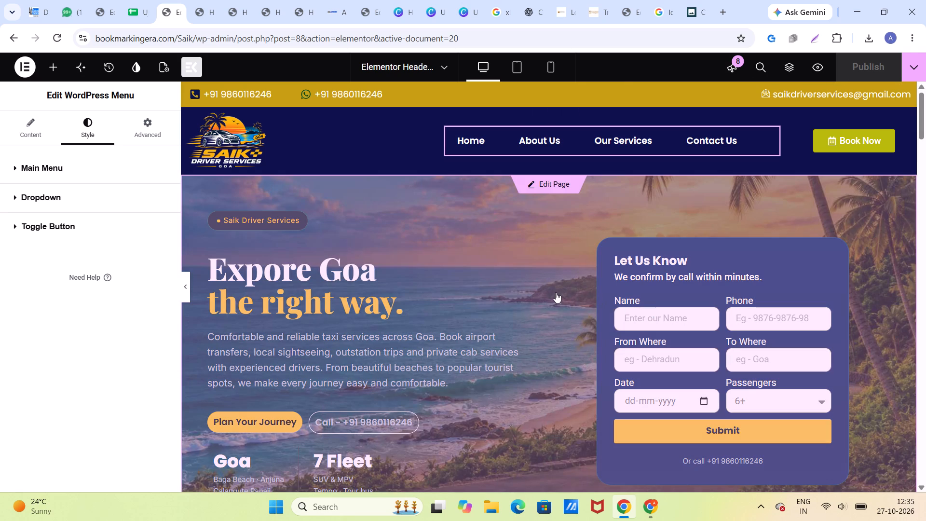
Review the Home page's About Us, services, gallery and Why Choose Us sections in the editor.
scroll(556, 292, down, 7)
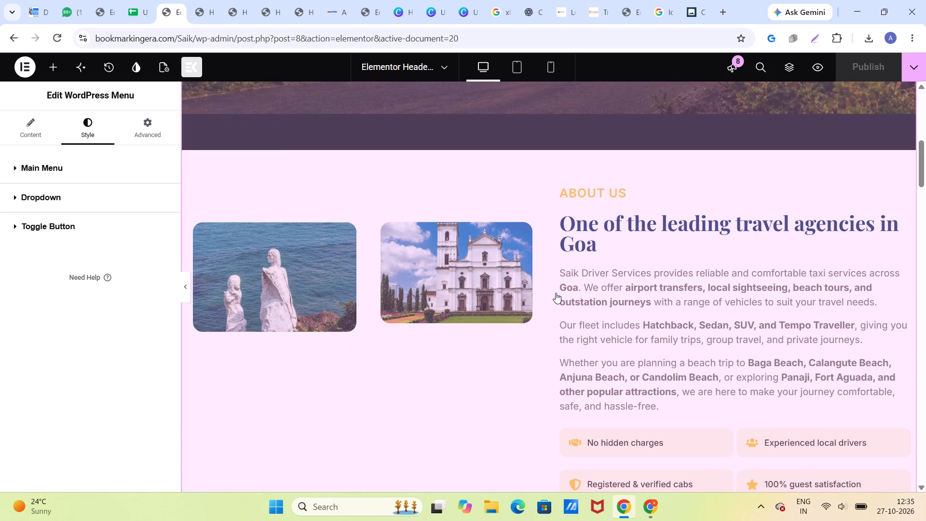
scroll(555, 296, down, 10)
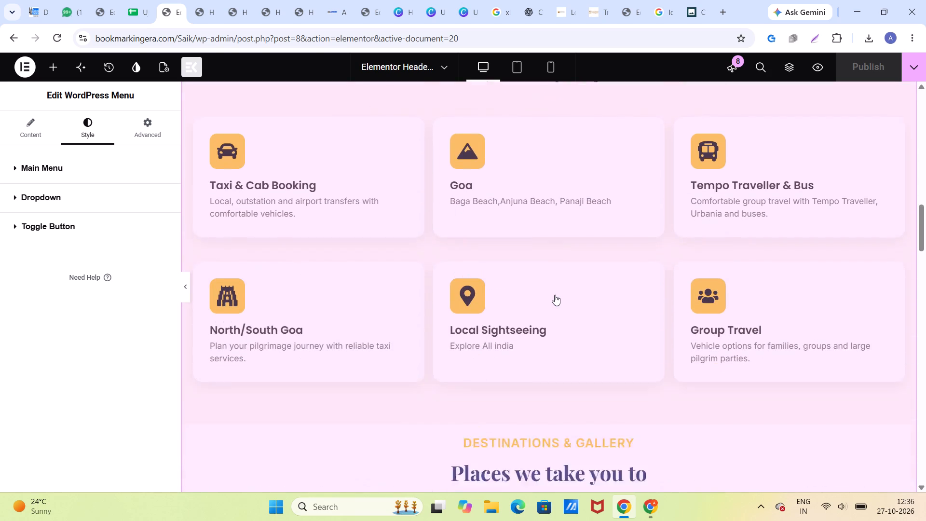
scroll(555, 292, down, 5)
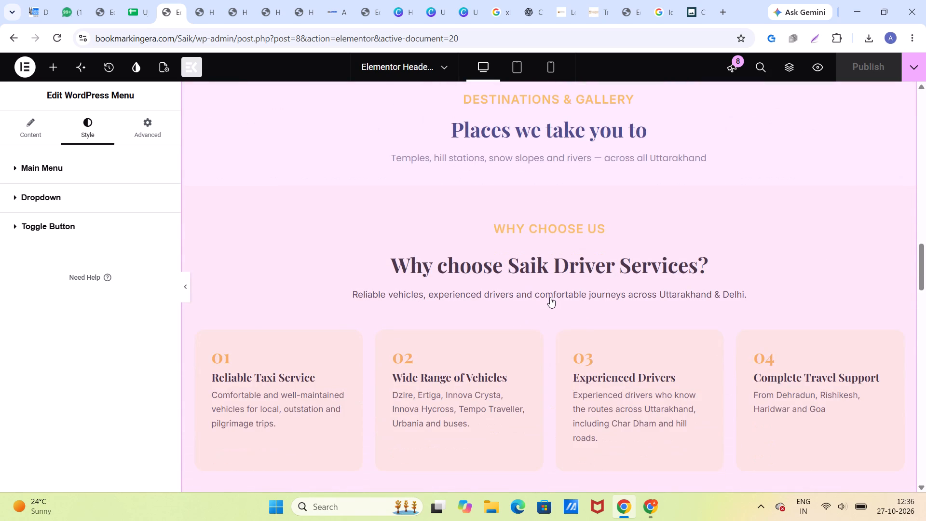
scroll(549, 302, down, 6)
scroll(549, 304, up, 19)
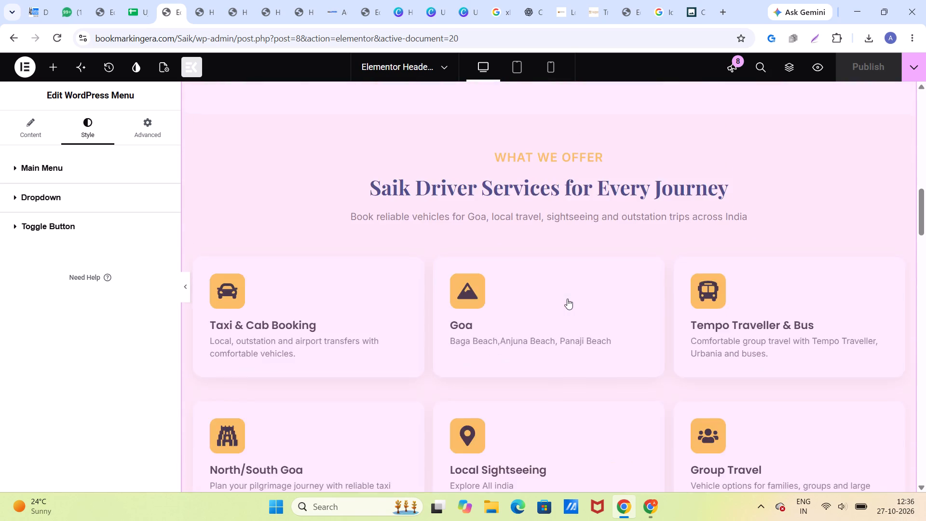
scroll(567, 299, up, 9)
Preview the published Home page and capture a rectangular screenshot from its contact bar down through the hero section and booking form.
click(820, 65)
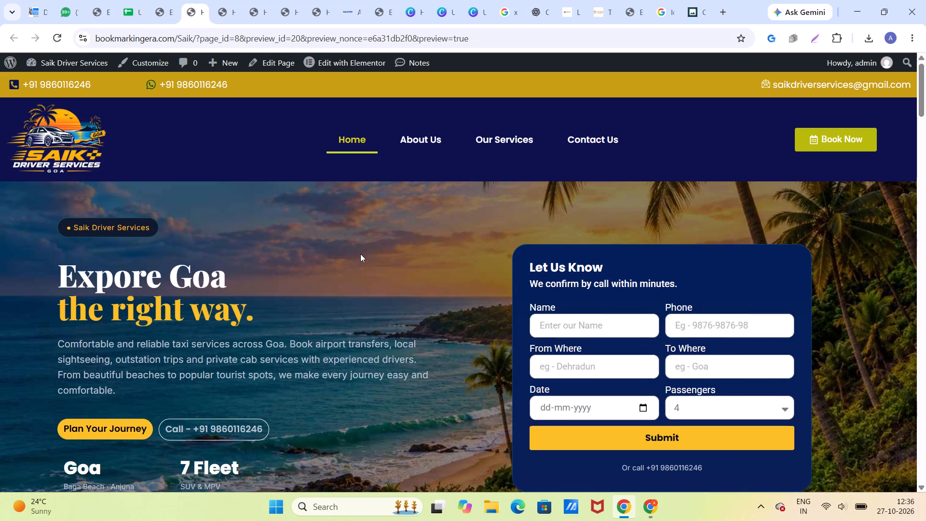
key(Print)
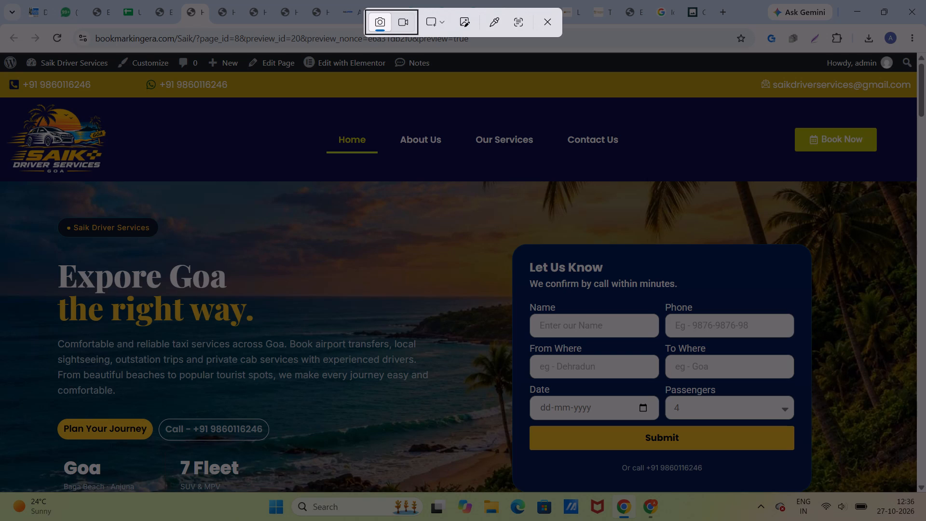
drag(0, 71, 908, 473)
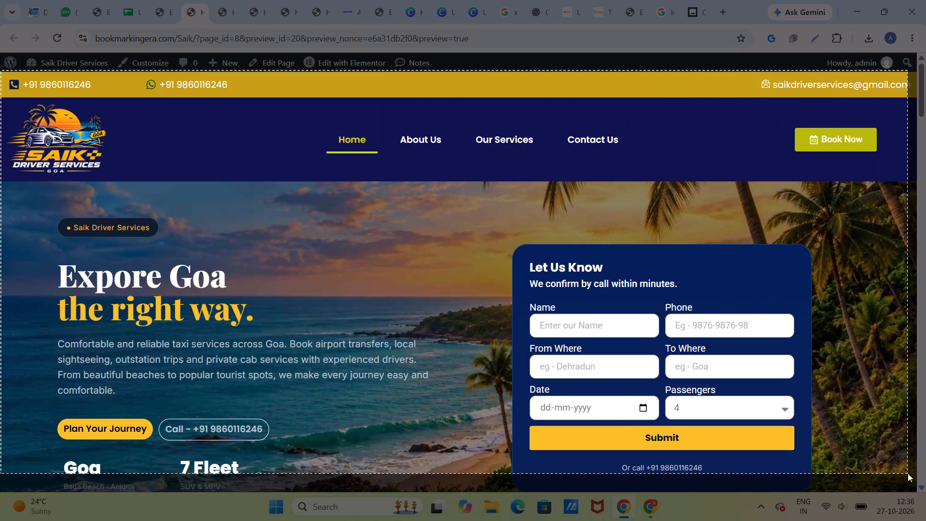
drag(908, 473, 912, 490)
Capture a full-width rectangular screenshot of the About Us section, from its top edge down past the four feature badges.
scroll(607, 343, down, 2)
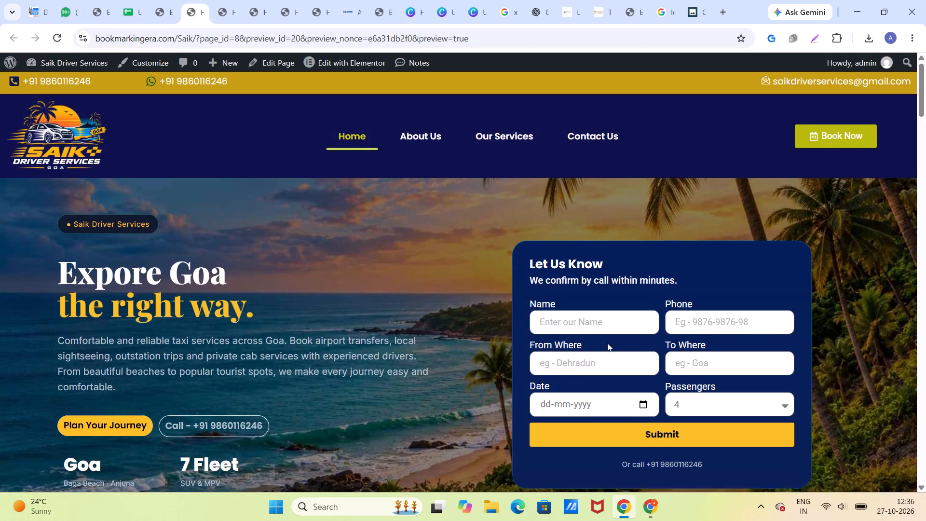
scroll(607, 343, down, 6)
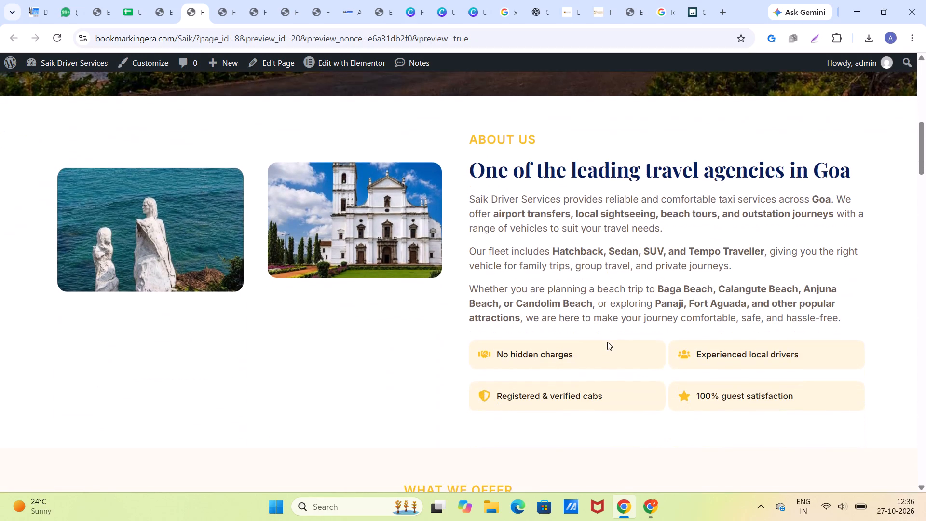
key(Print)
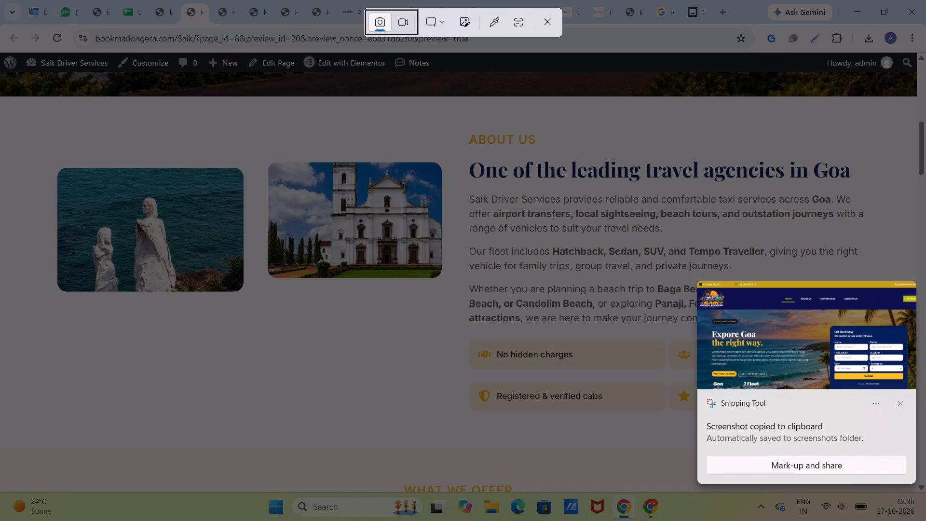
click(897, 401)
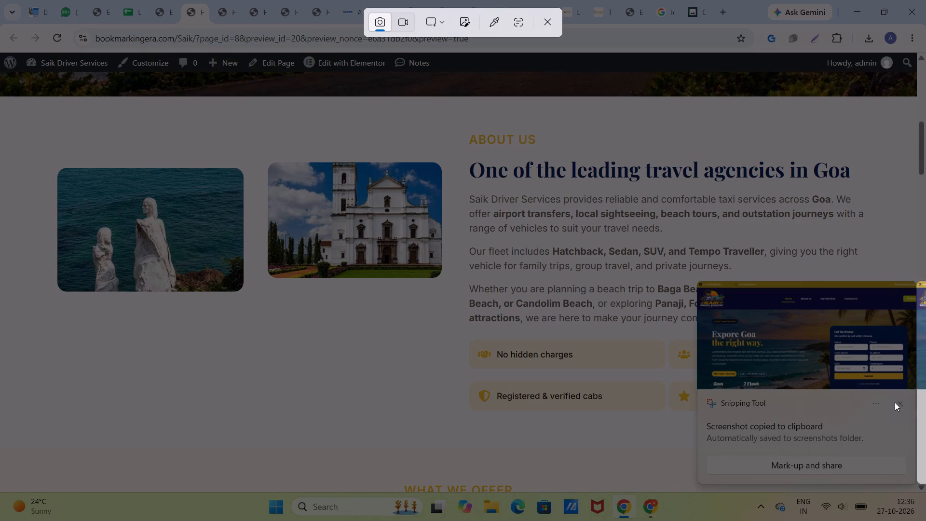
click(546, 25)
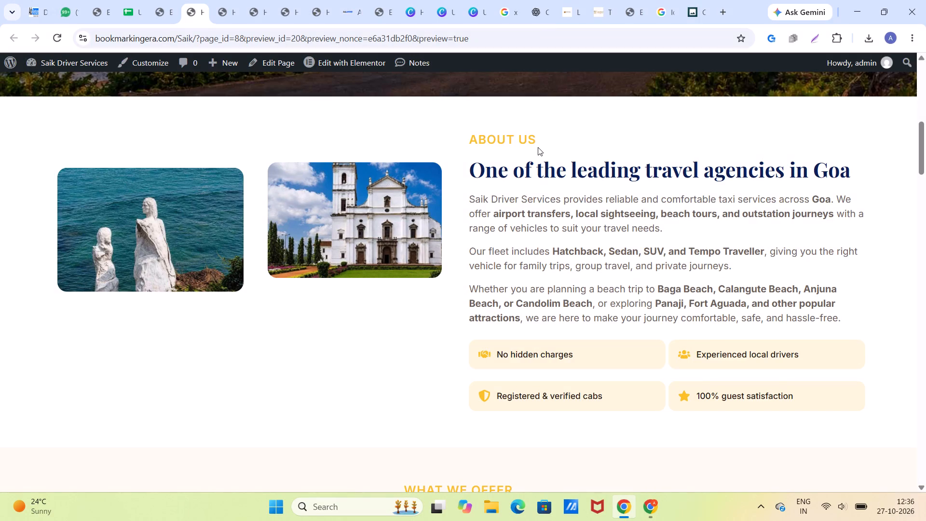
key(Print)
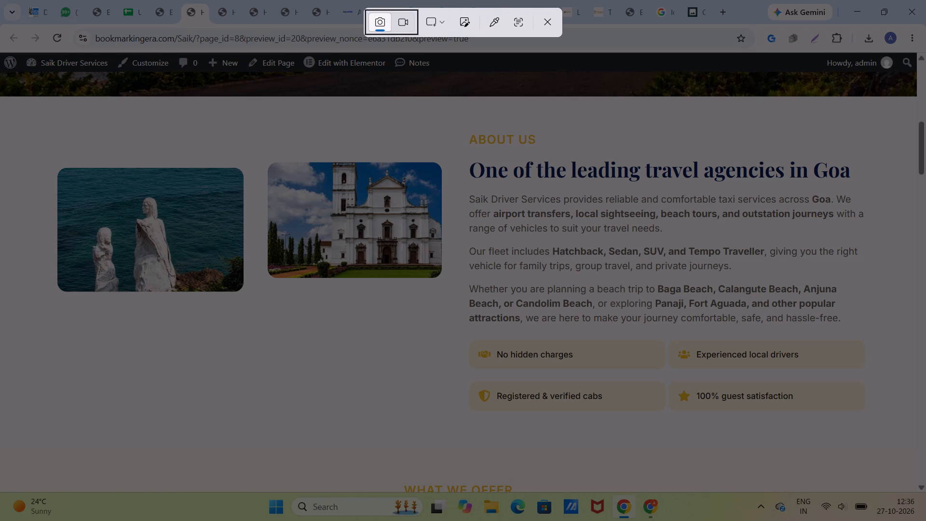
drag(0, 89, 306, 237)
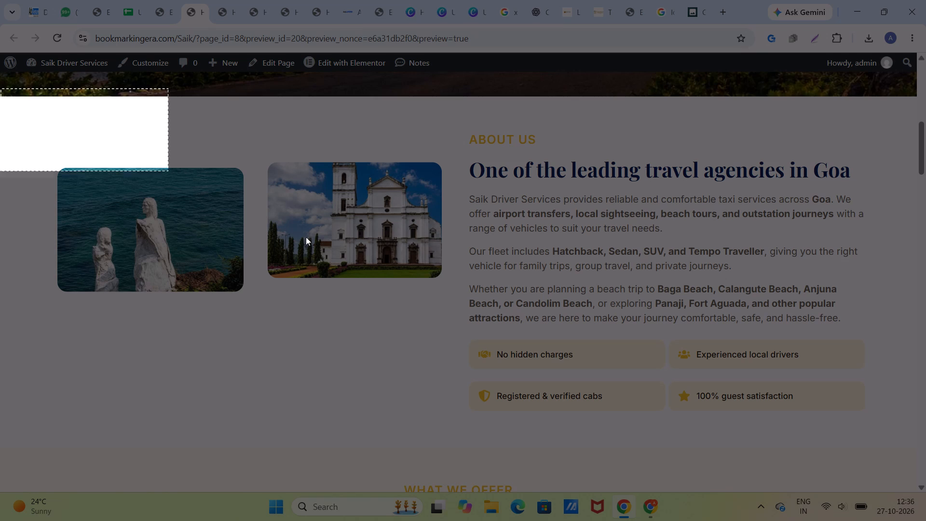
drag(306, 237, 915, 480)
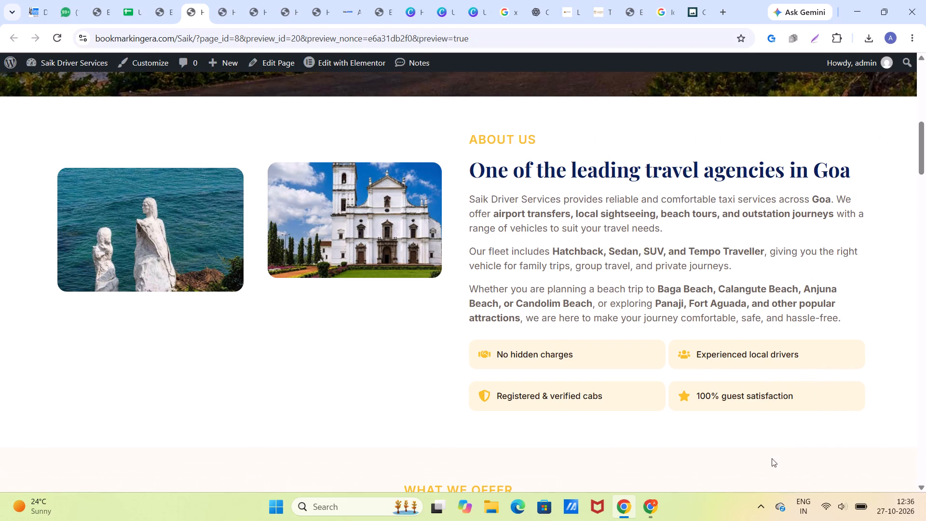
Capture a rectangular screenshot of the services section, from the "Saik Driver Services for Every Journey" heading through all six service cards.
scroll(381, 248, down, 5)
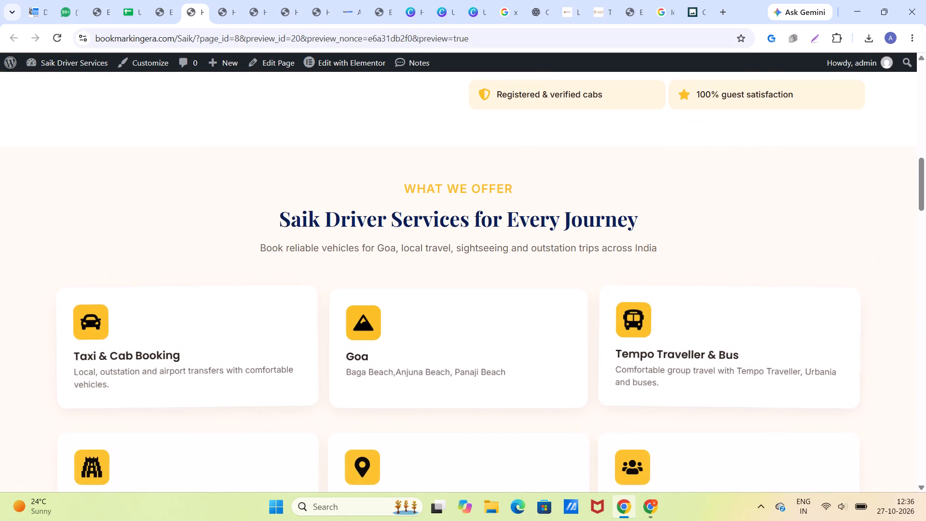
scroll(381, 248, down, 4)
scroll(381, 248, up, 2)
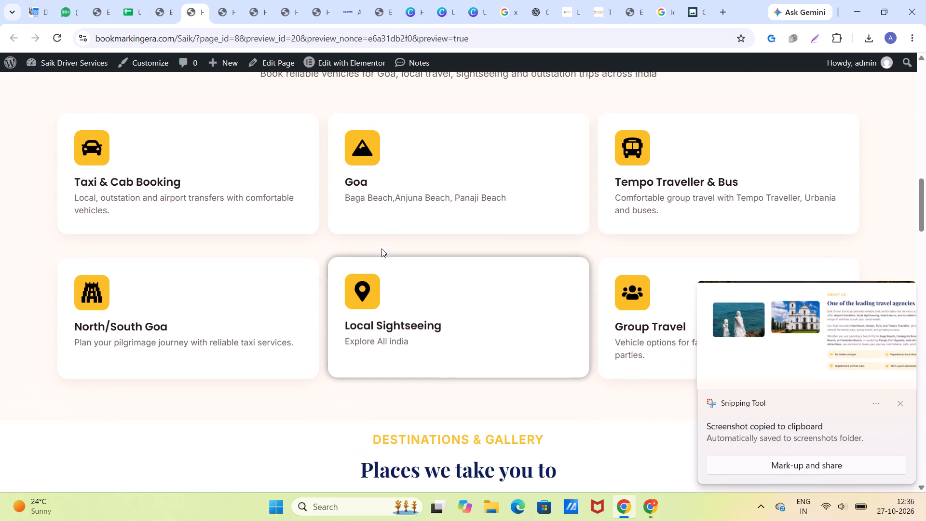
click(901, 404)
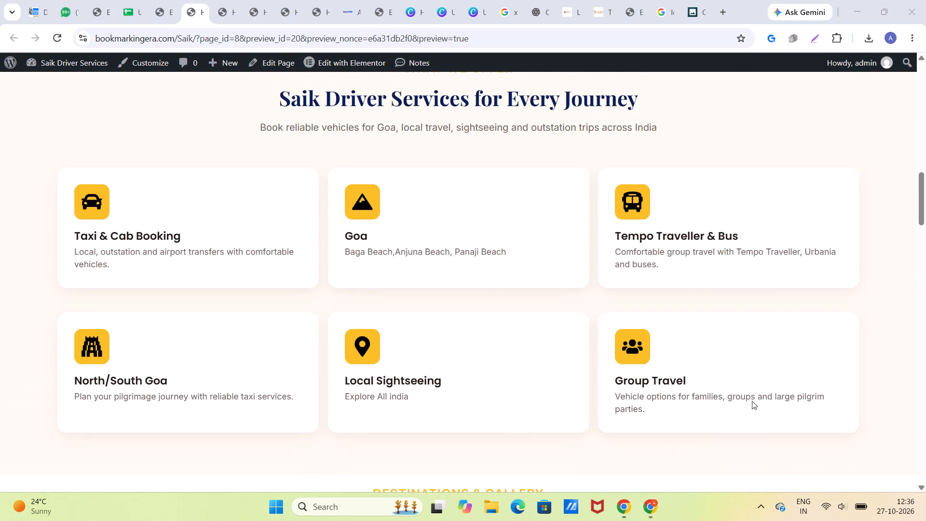
scroll(752, 401, up, 1)
scroll(752, 401, down, 1)
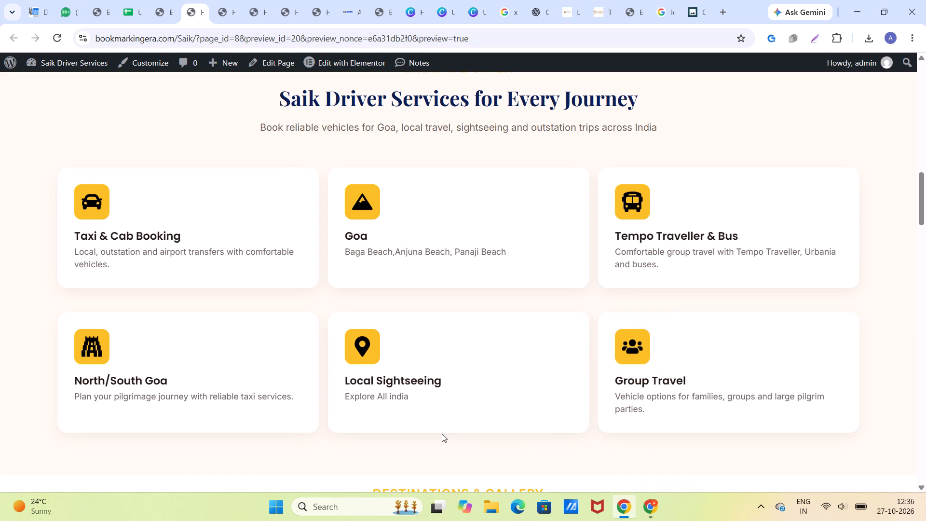
scroll(467, 341, up, 1)
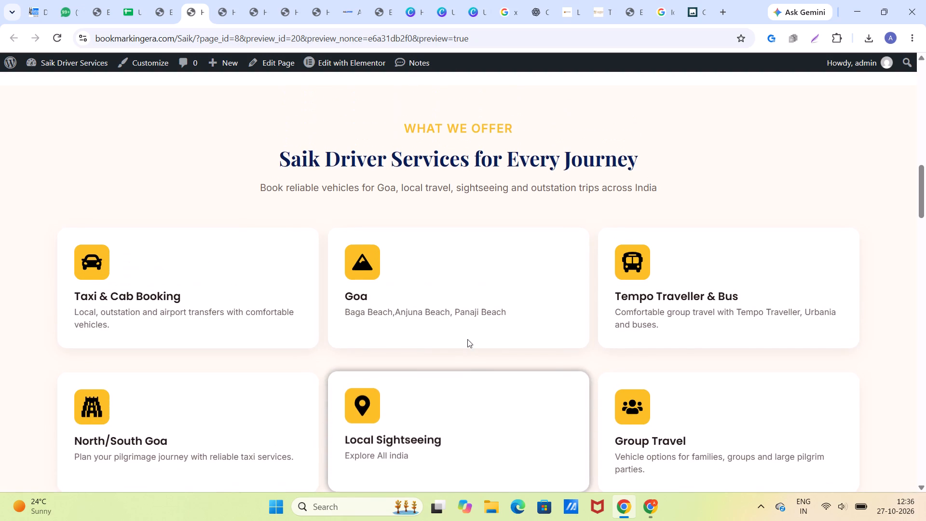
scroll(467, 339, down, 1)
scroll(467, 339, up, 1)
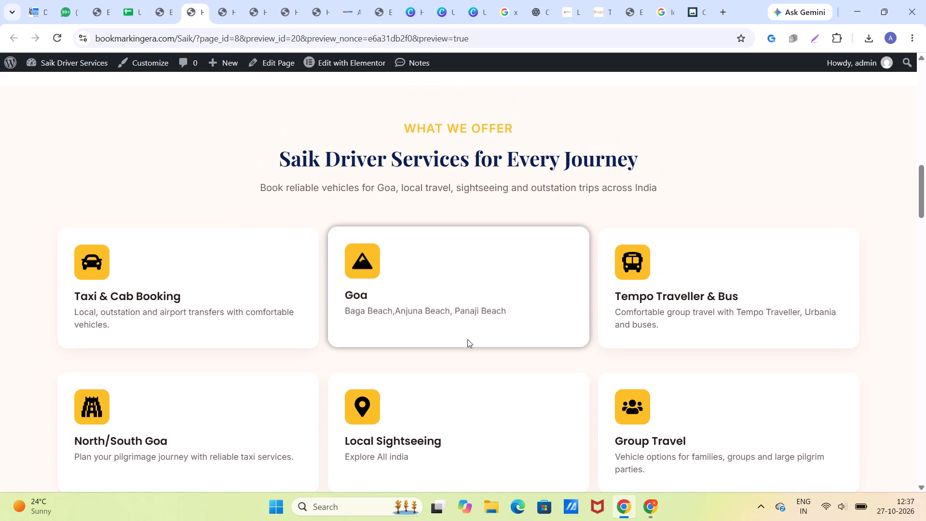
scroll(467, 339, down, 1)
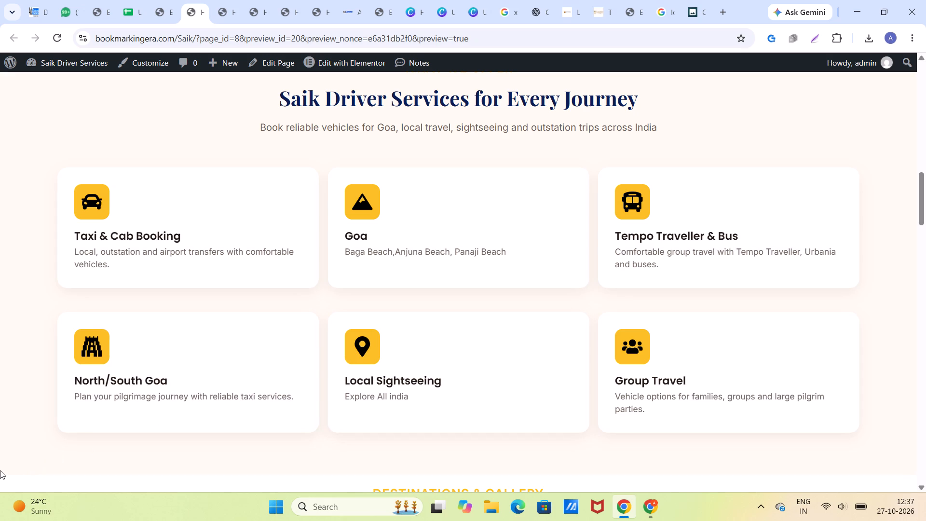
key(Print)
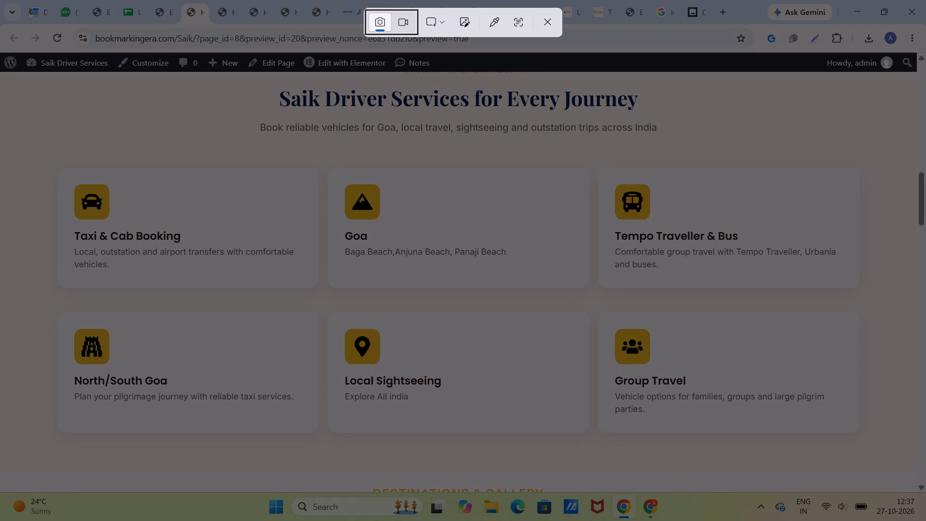
drag(6, 75, 909, 466)
Capture a full-width rectangular screenshot of the Why Choose Us section with its four numbered cards, ending just above Our Fleet.
scroll(300, 253, down, 6)
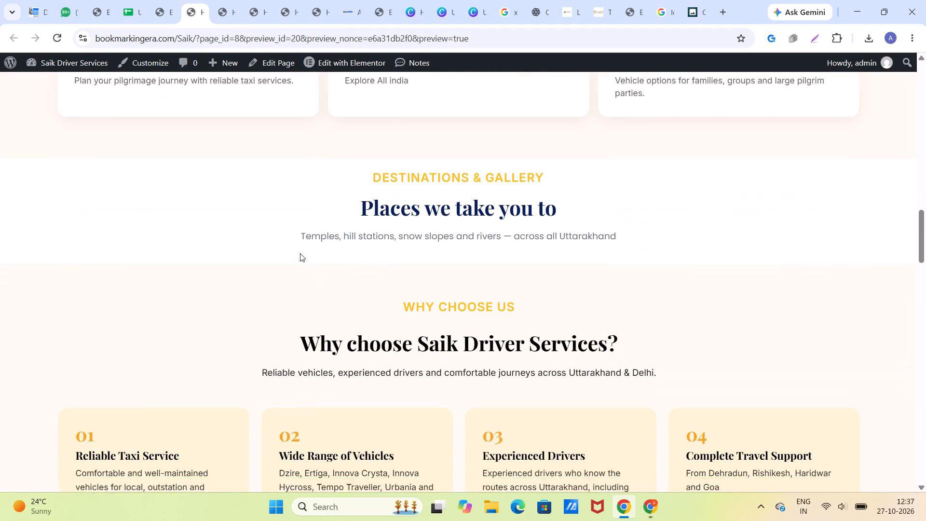
scroll(300, 253, down, 2)
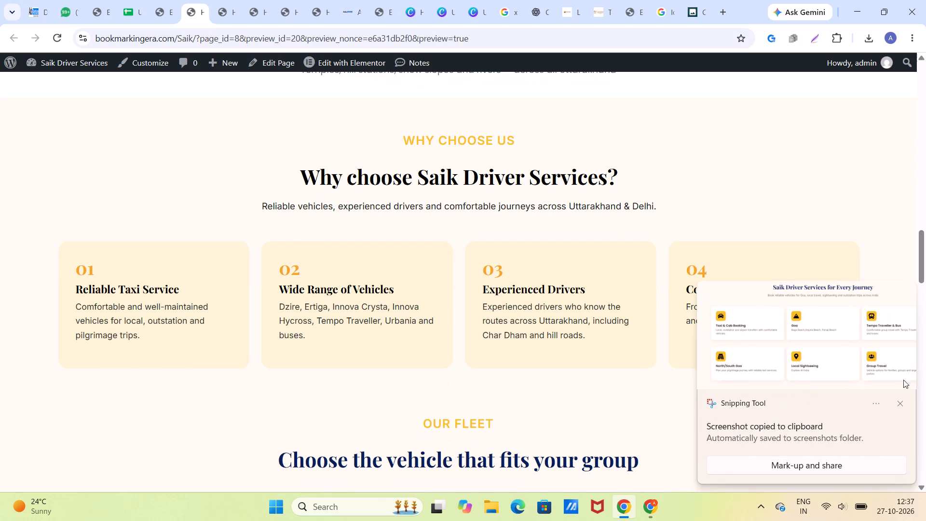
click(898, 404)
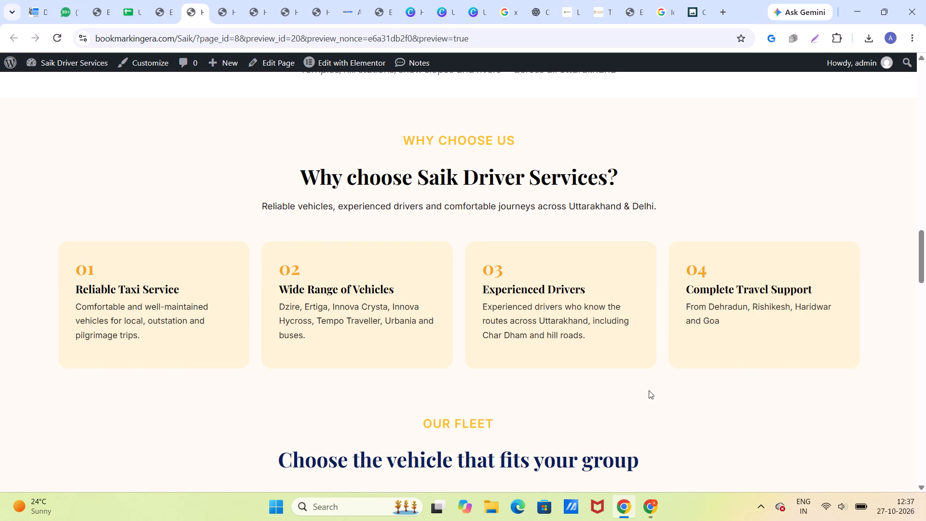
key(Print)
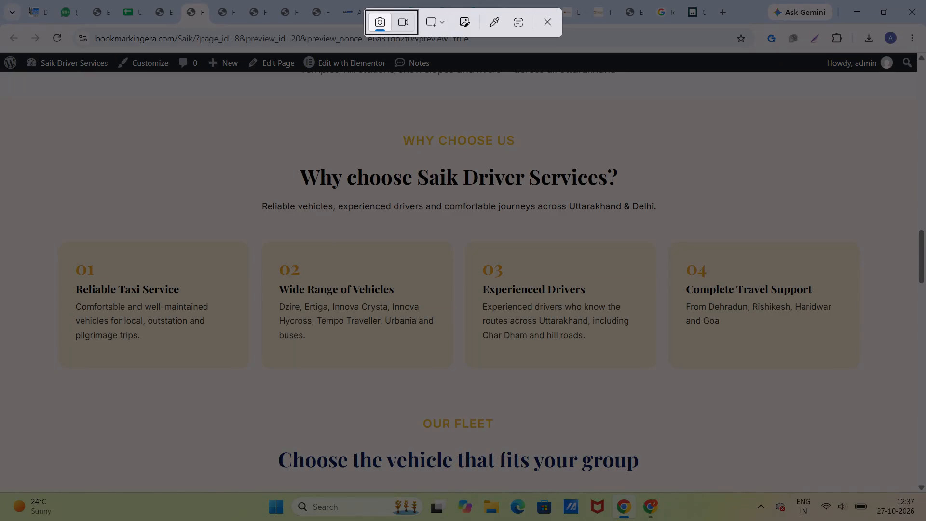
drag(2, 77, 898, 417)
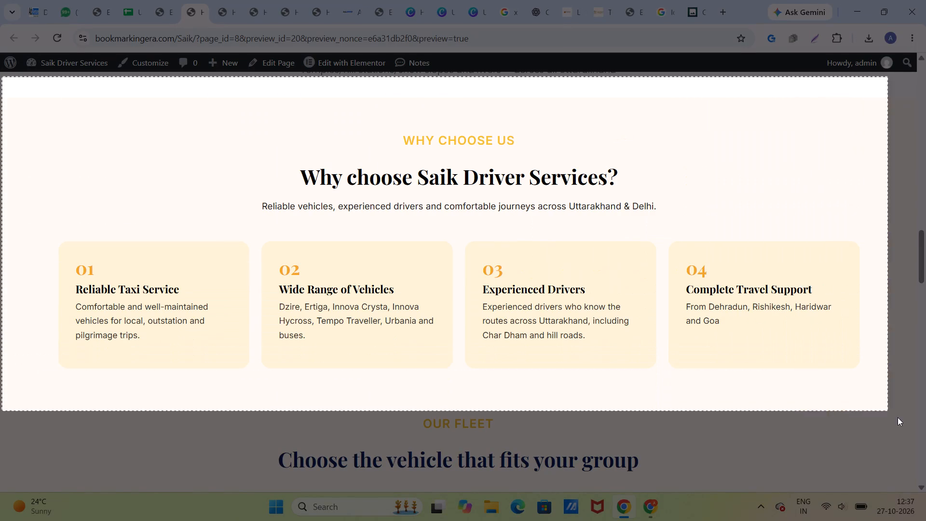
drag(898, 417, 919, 475)
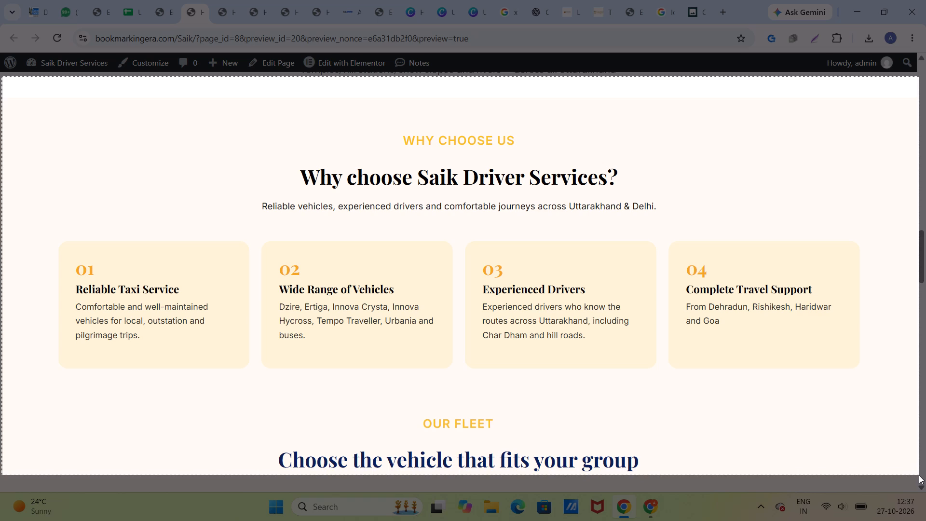
drag(919, 475, 916, 420)
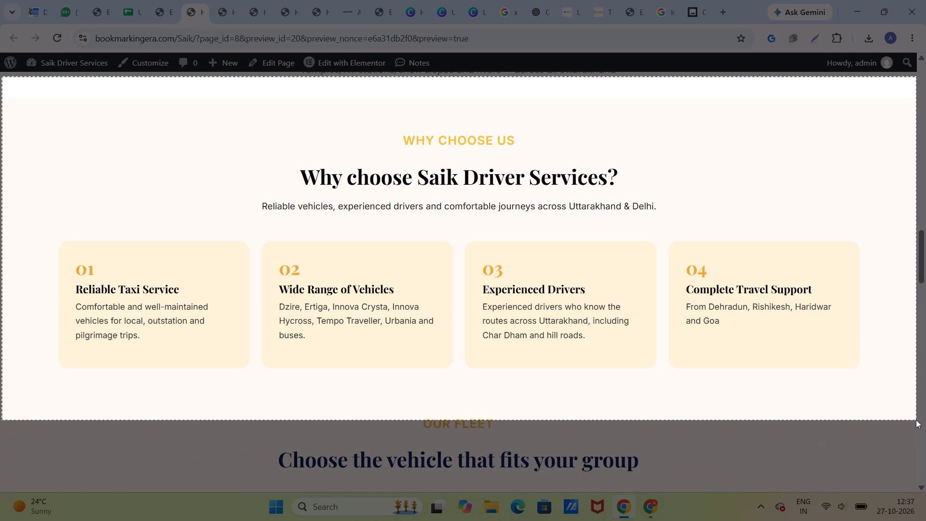
drag(916, 420, 920, 417)
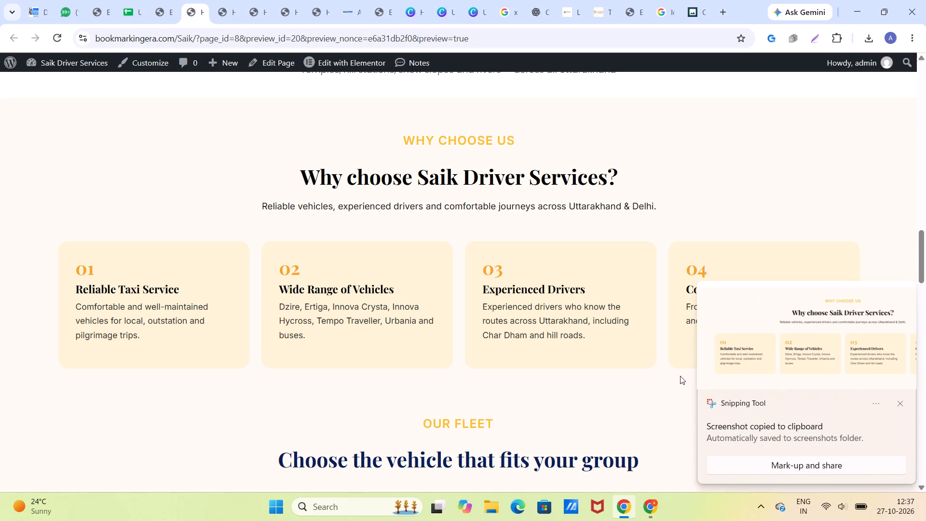
click(900, 404)
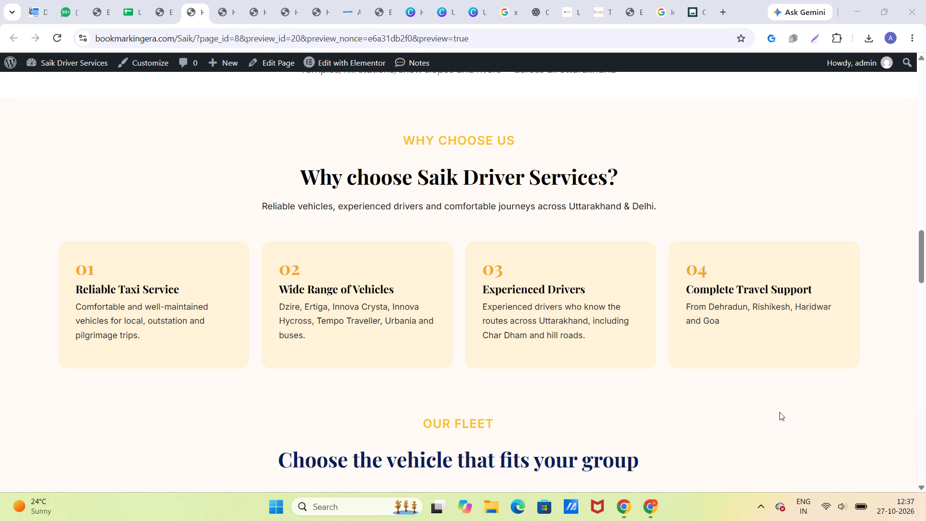
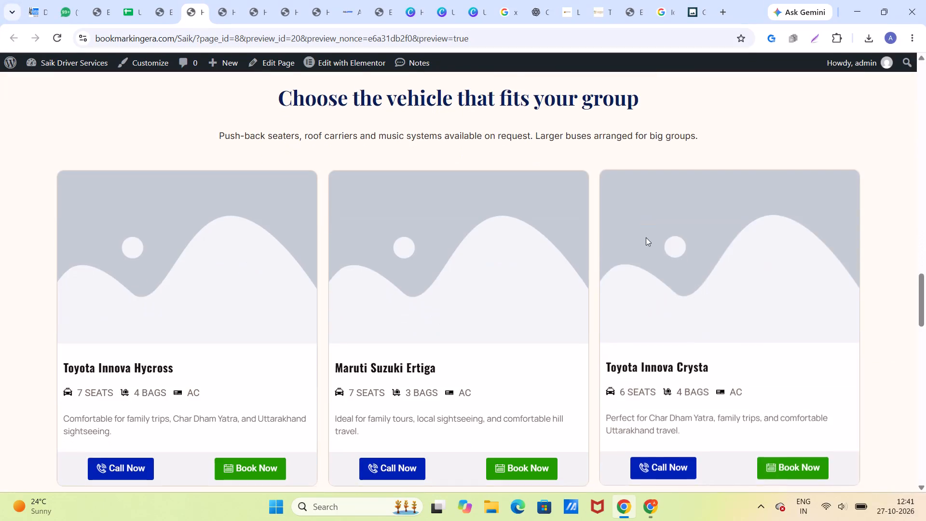
Capture a full-width rectangular screenshot of the Testimonials section, from its label past the three guest reviews to the top of the yellow banner.
scroll(645, 243, down, 16)
scroll(645, 254, up, 4)
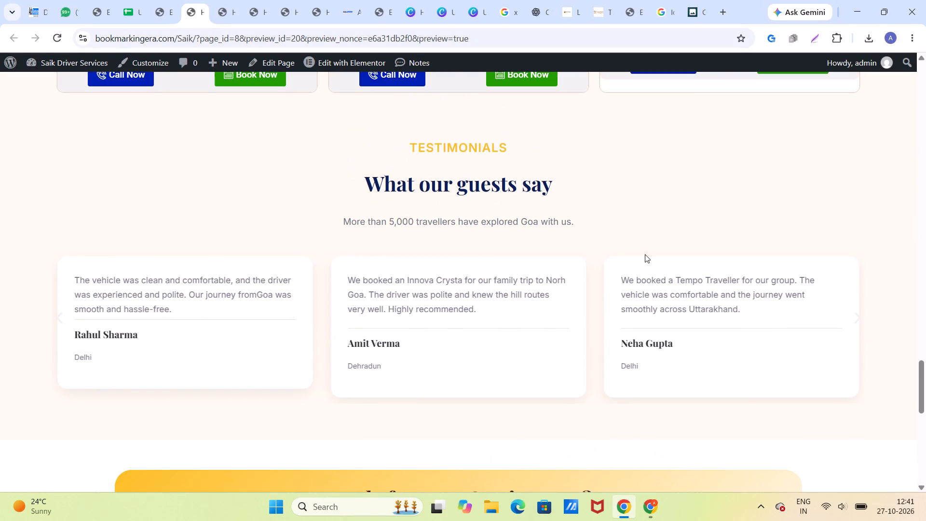
scroll(638, 253, down, 1)
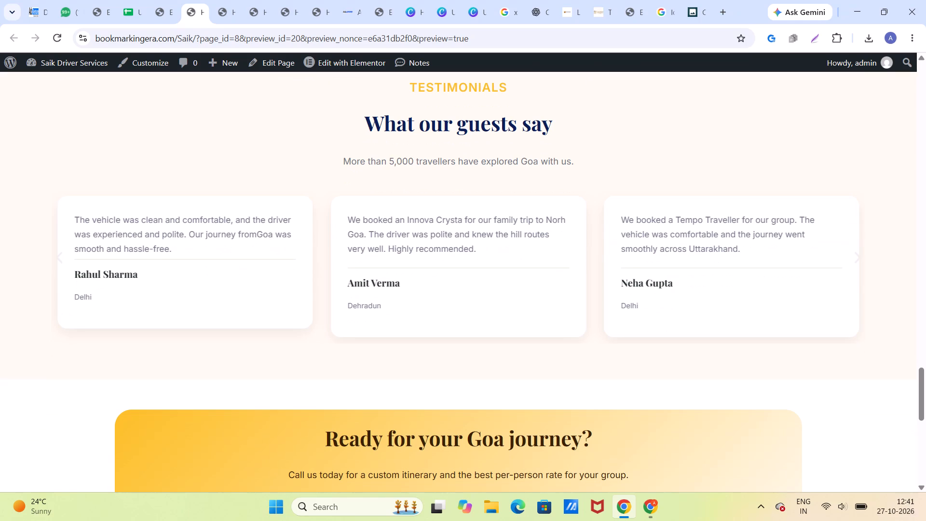
key(Print)
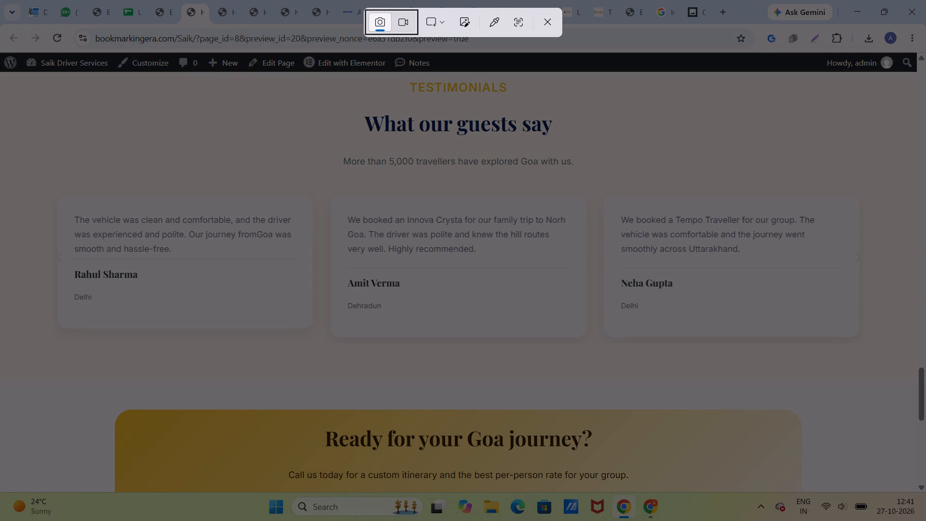
drag(2, 75, 918, 448)
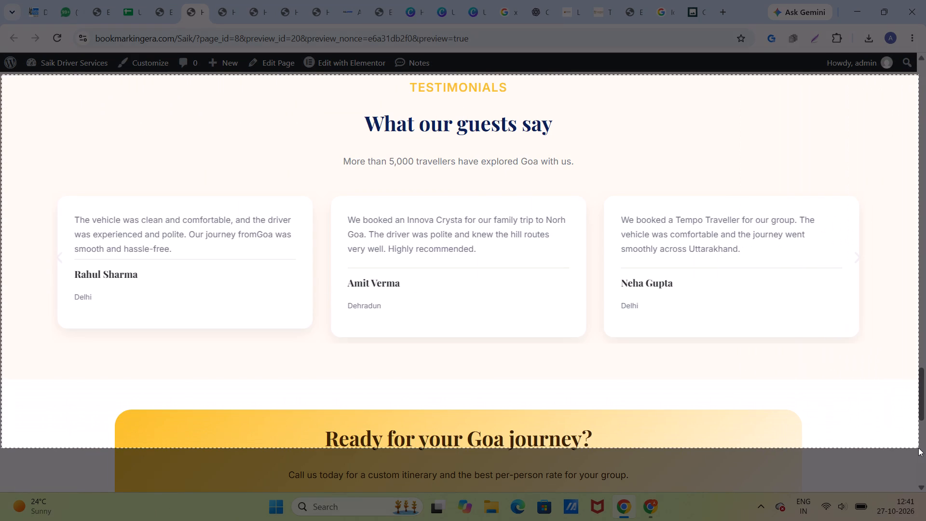
drag(918, 448, 919, 430)
Capture a full-width rectangular screenshot of the "Ready for your Goa journey?" banner, ending just inside the top of the dark blue footer.
scroll(767, 344, down, 4)
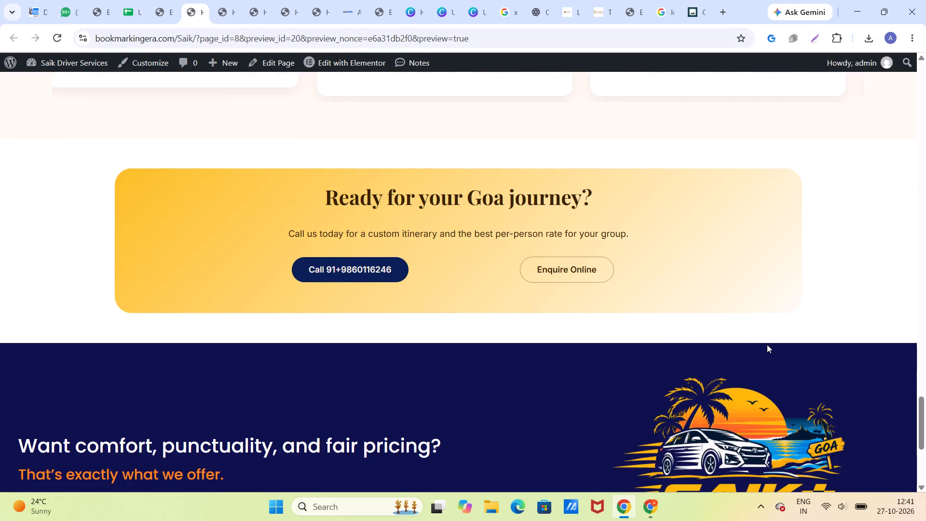
scroll(767, 344, down, 3)
scroll(767, 344, up, 2)
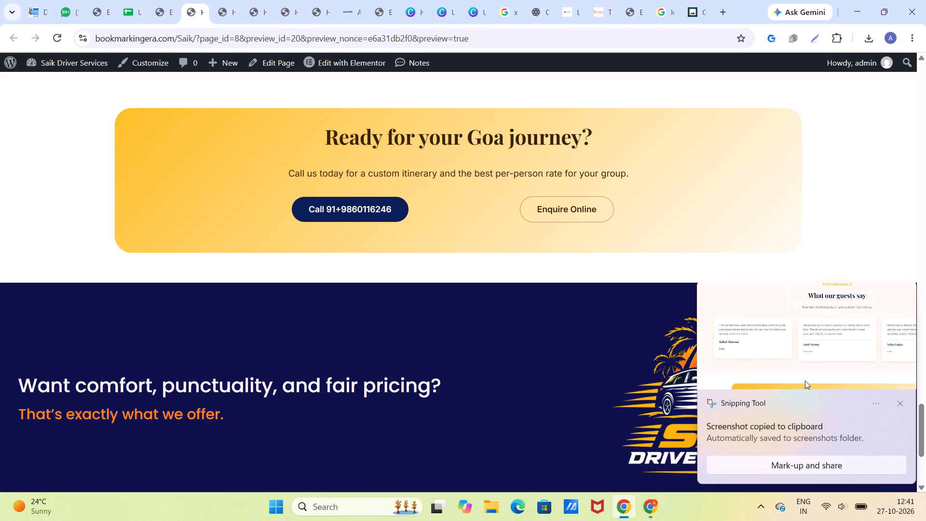
click(900, 400)
key(Print)
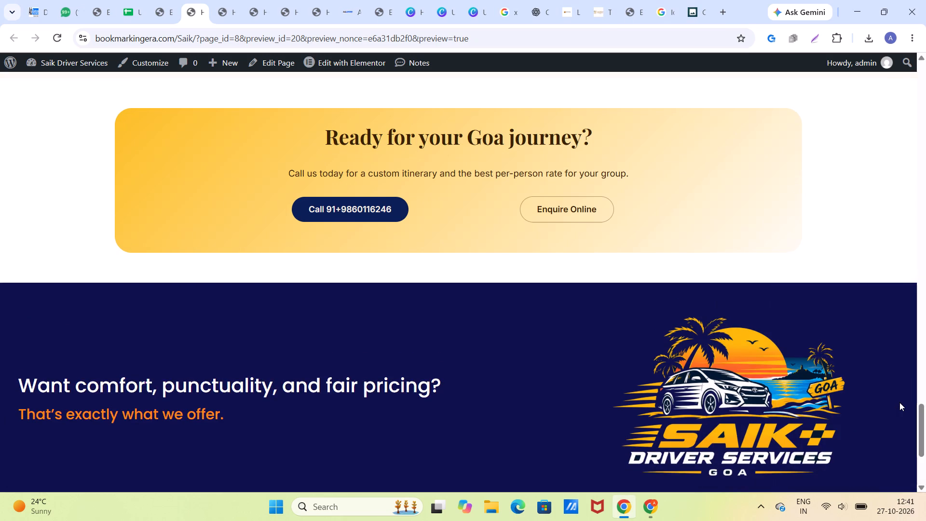
drag(3, 84, 64, 121)
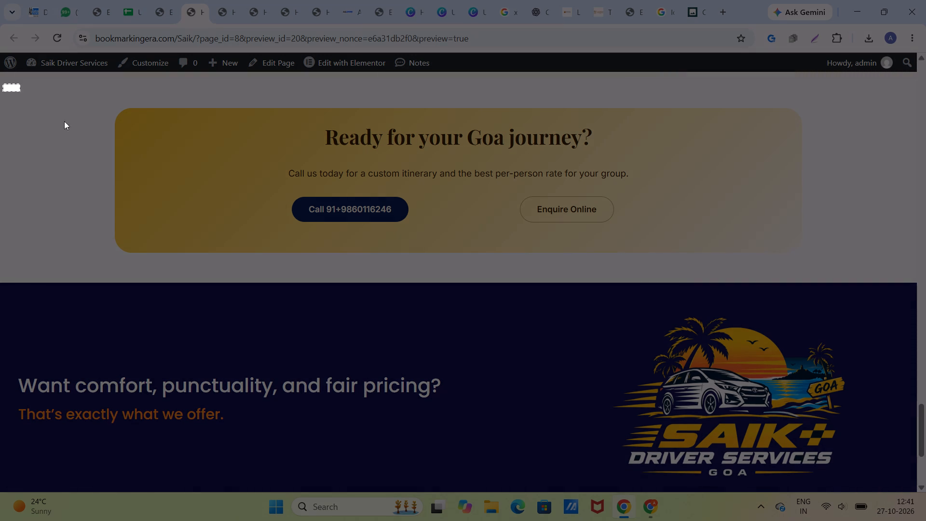
drag(64, 121, 915, 318)
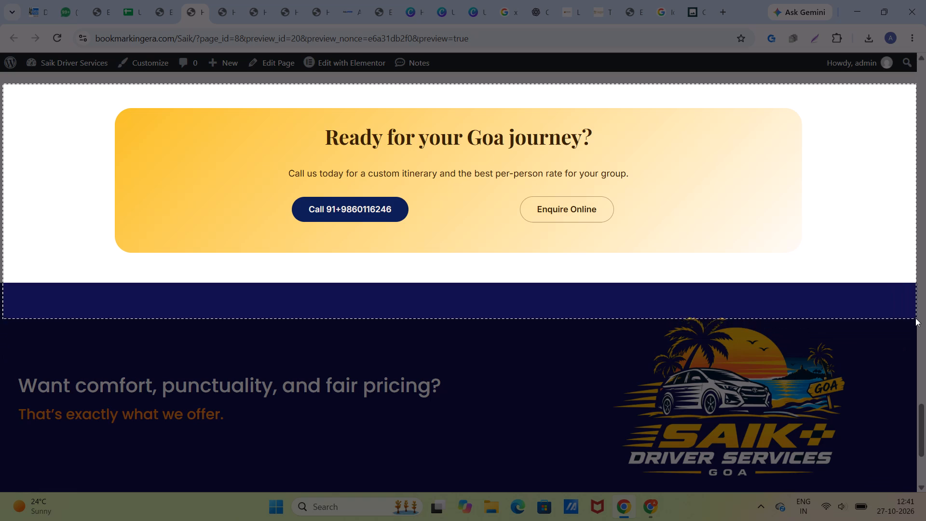
drag(915, 318, 908, 302)
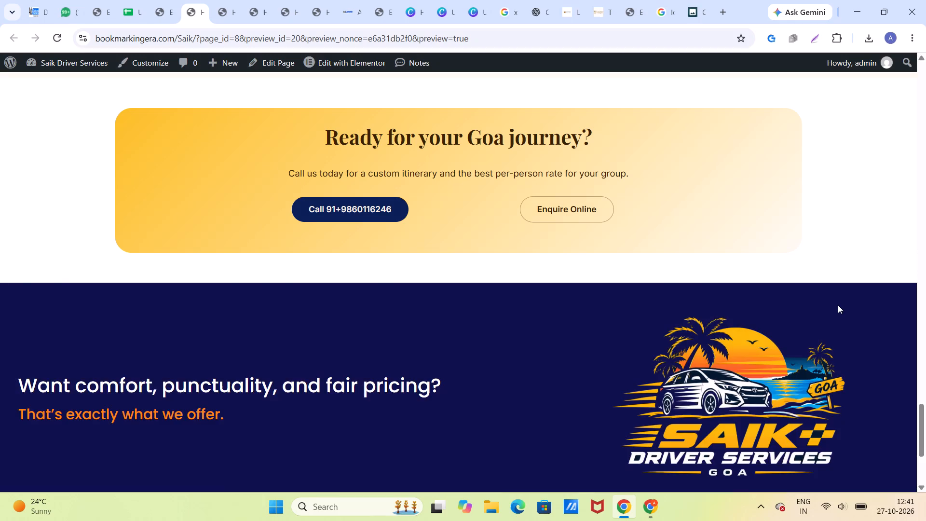
Capture a full-width rectangular screenshot of the whole footer, from the "Want comfort, punctuality, and fair pricing?" area down through the copyright line.
scroll(621, 315, down, 4)
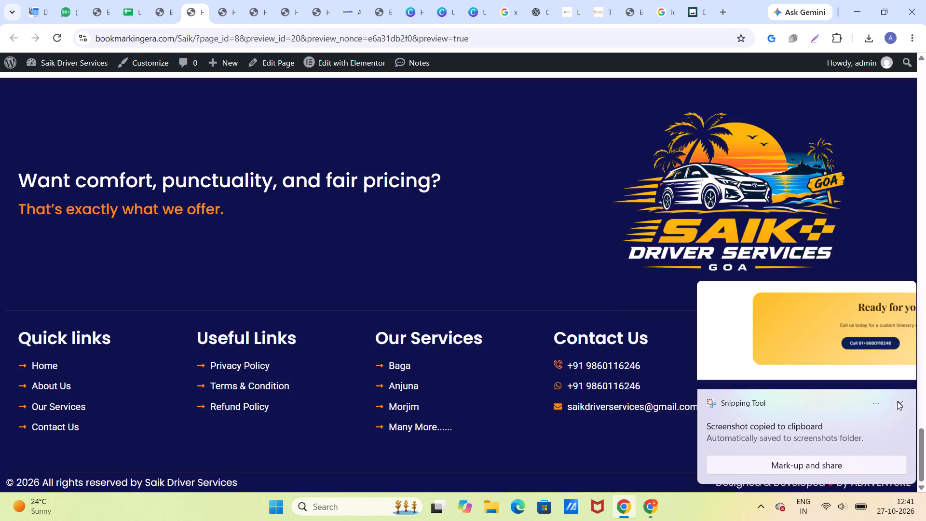
click(898, 401)
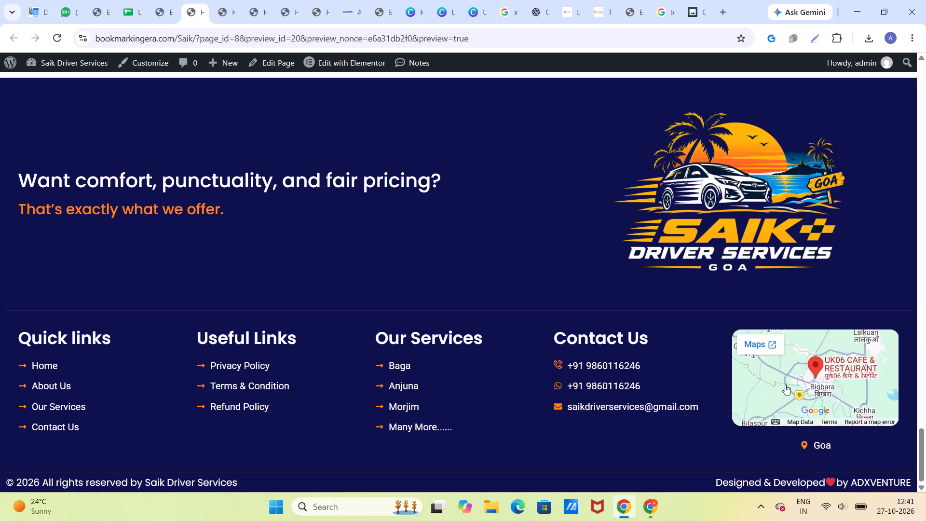
key(Print)
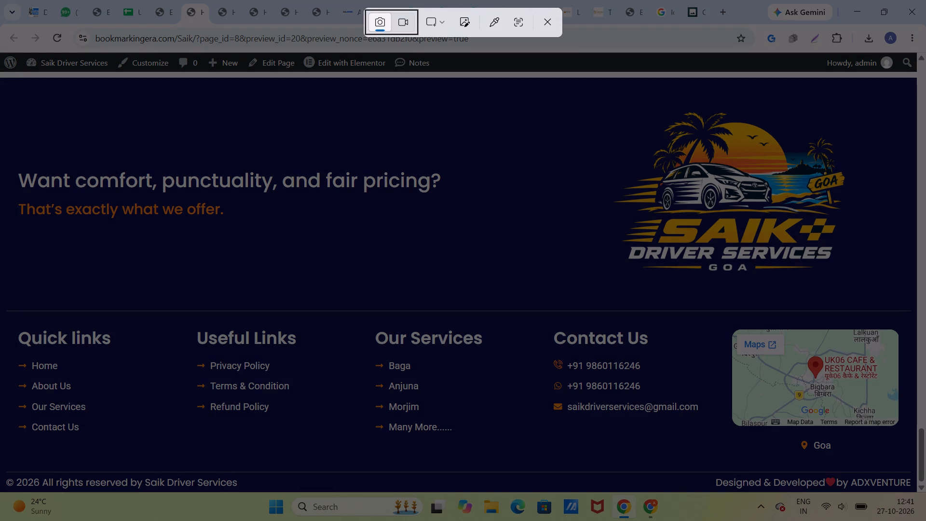
drag(0, 79, 901, 485)
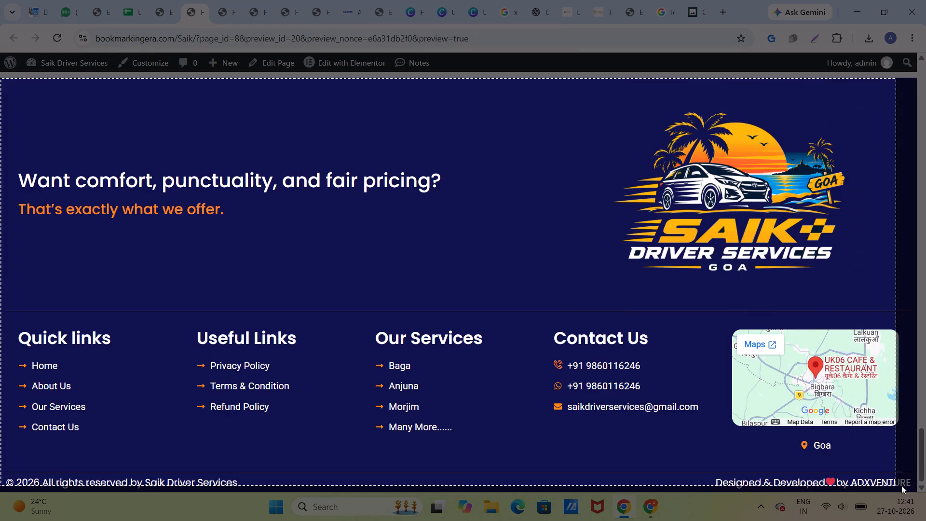
drag(901, 485, 913, 491)
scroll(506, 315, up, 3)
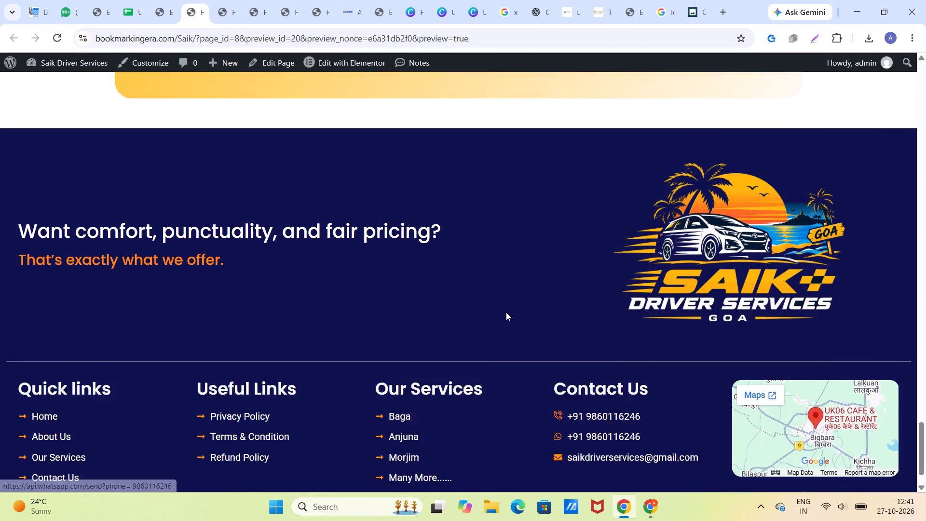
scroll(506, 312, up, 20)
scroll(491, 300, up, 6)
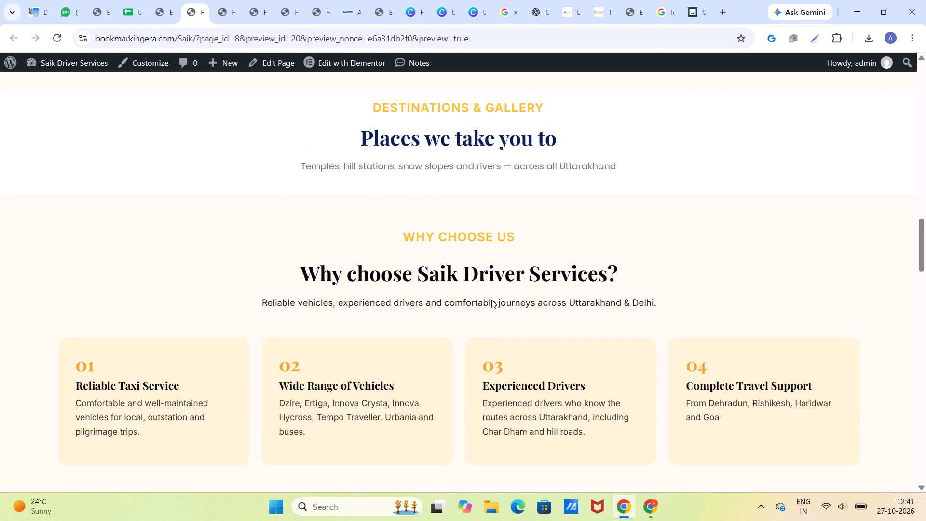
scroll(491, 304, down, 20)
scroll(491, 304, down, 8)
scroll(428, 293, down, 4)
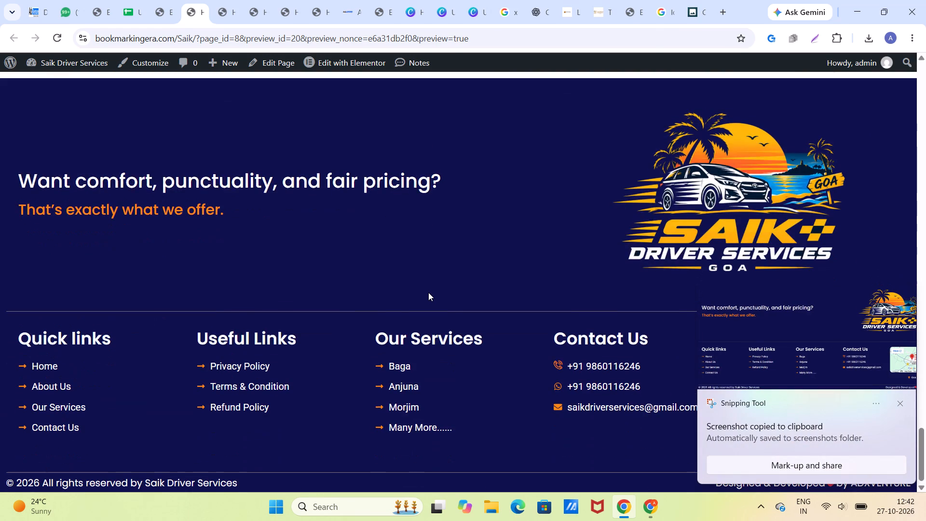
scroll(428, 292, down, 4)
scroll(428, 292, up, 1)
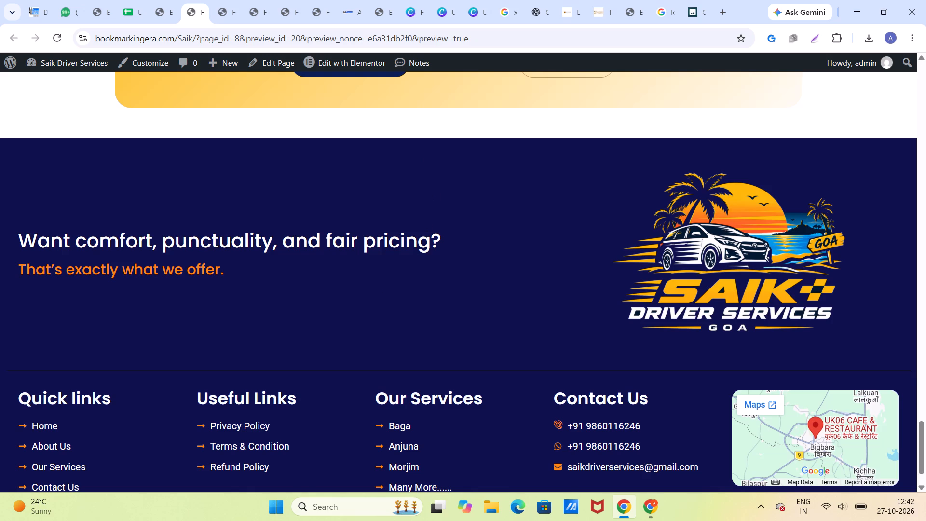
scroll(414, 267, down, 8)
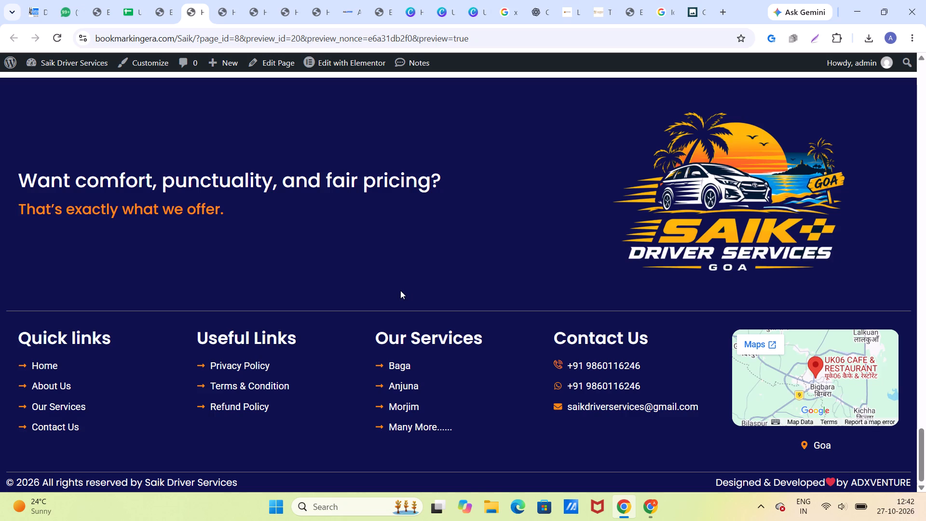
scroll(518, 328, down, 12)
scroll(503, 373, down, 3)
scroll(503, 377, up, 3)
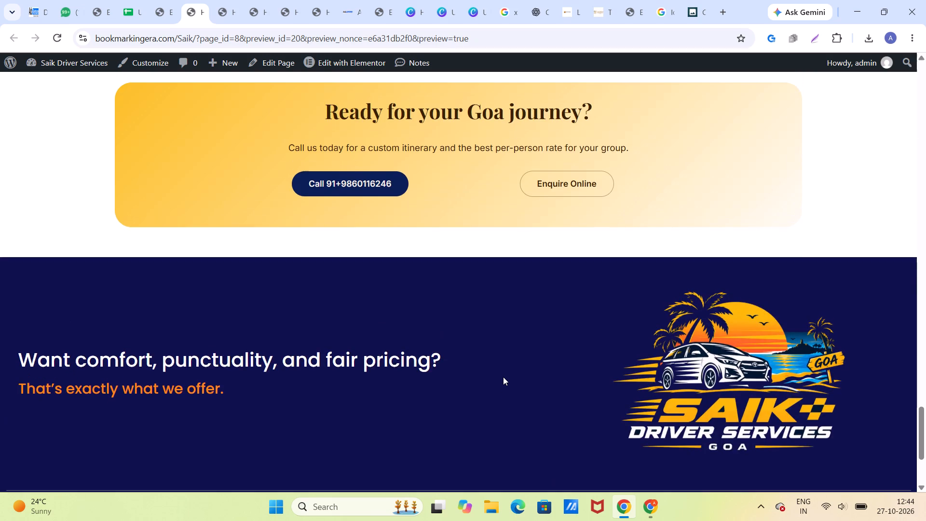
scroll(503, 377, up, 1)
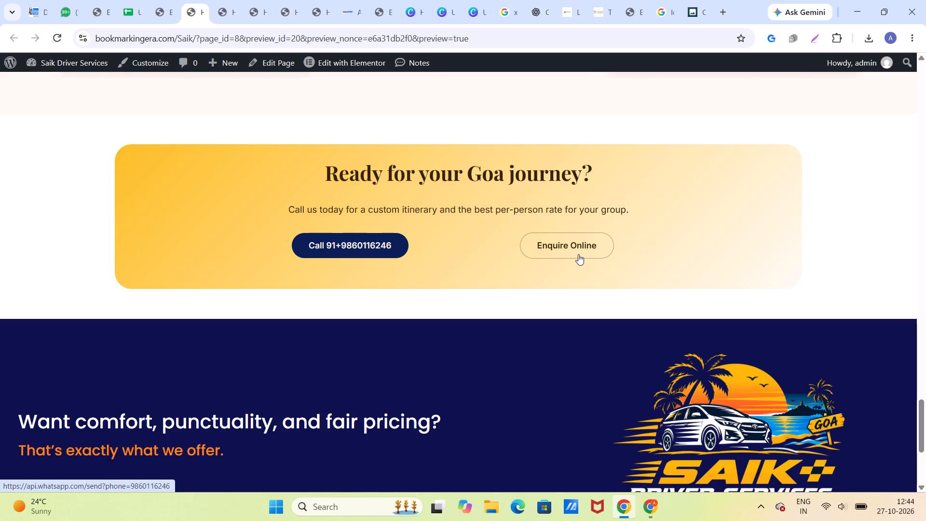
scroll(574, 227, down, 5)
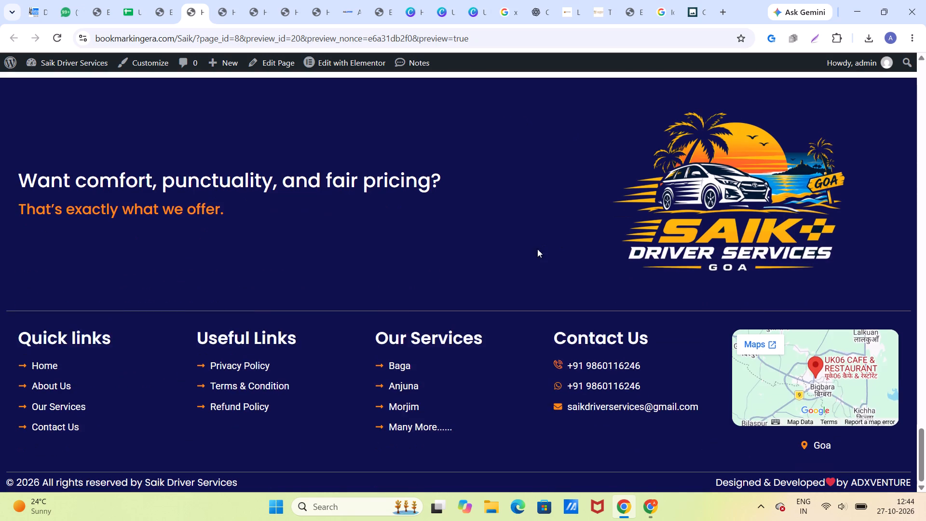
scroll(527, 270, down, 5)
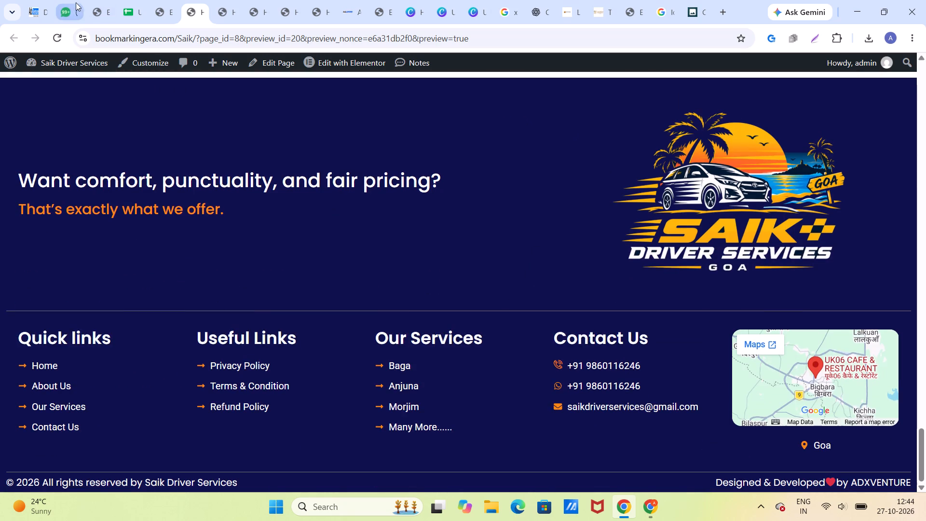